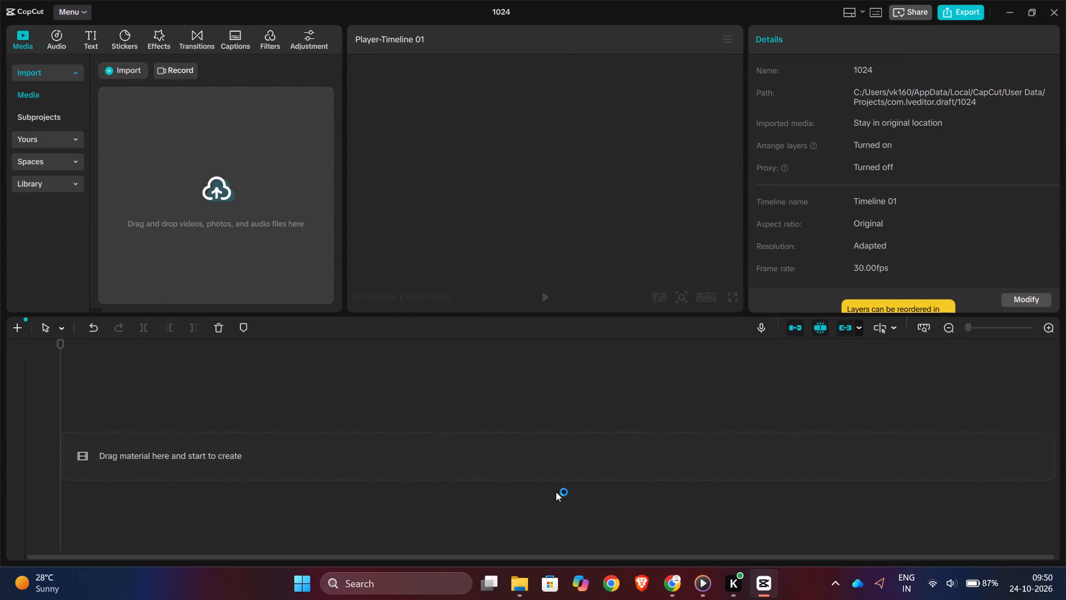
Import the Red Dead Redemption 2 recording 2026.10.22 - 20.15.18.01 from its Videos folder into the CapCut project media.
{"action": "left_click", "coordinate": [509, 595]}
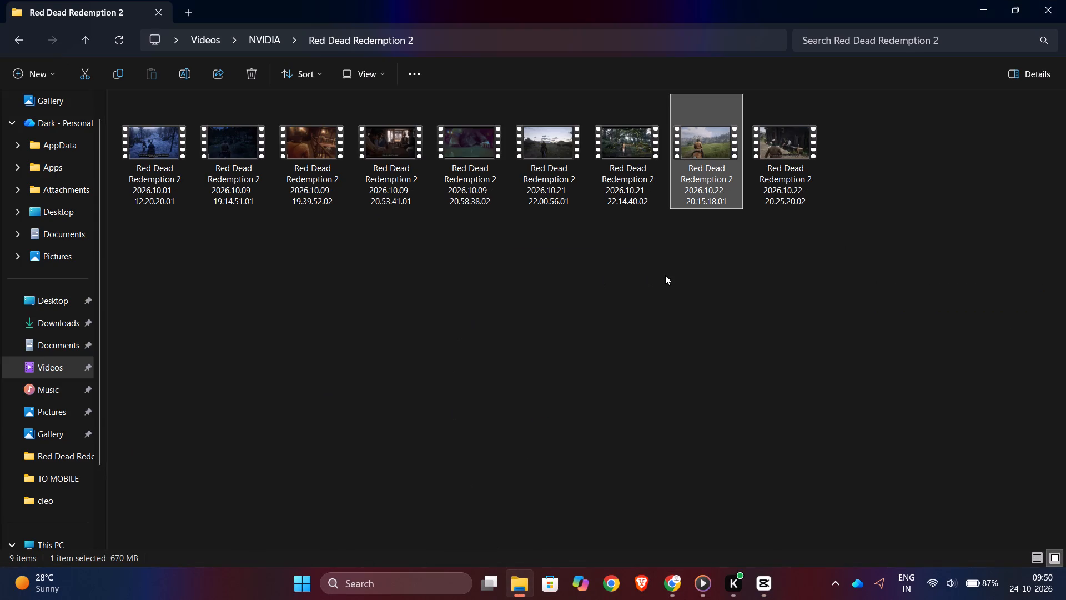
{"action": "left_click_drag", "start_coordinate": [711, 159], "coordinate": [760, 579]}
{"action": "left_click_drag", "start_coordinate": [760, 579], "coordinate": [238, 188]}
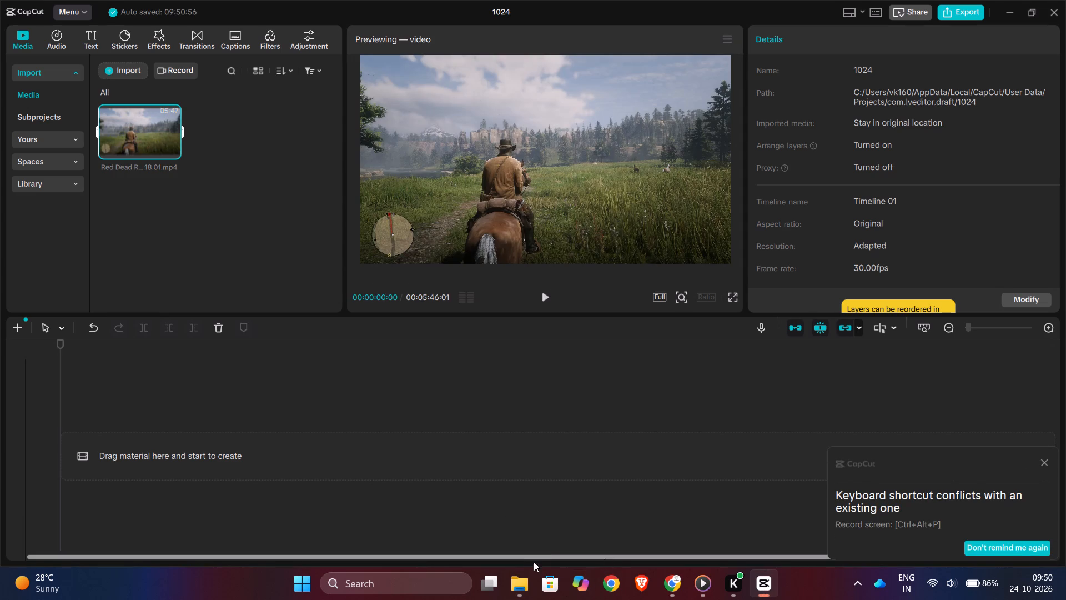
Import Video-86811 from the Downloads folder into the CapCut project media.
{"action": "left_click", "coordinate": [515, 587]}
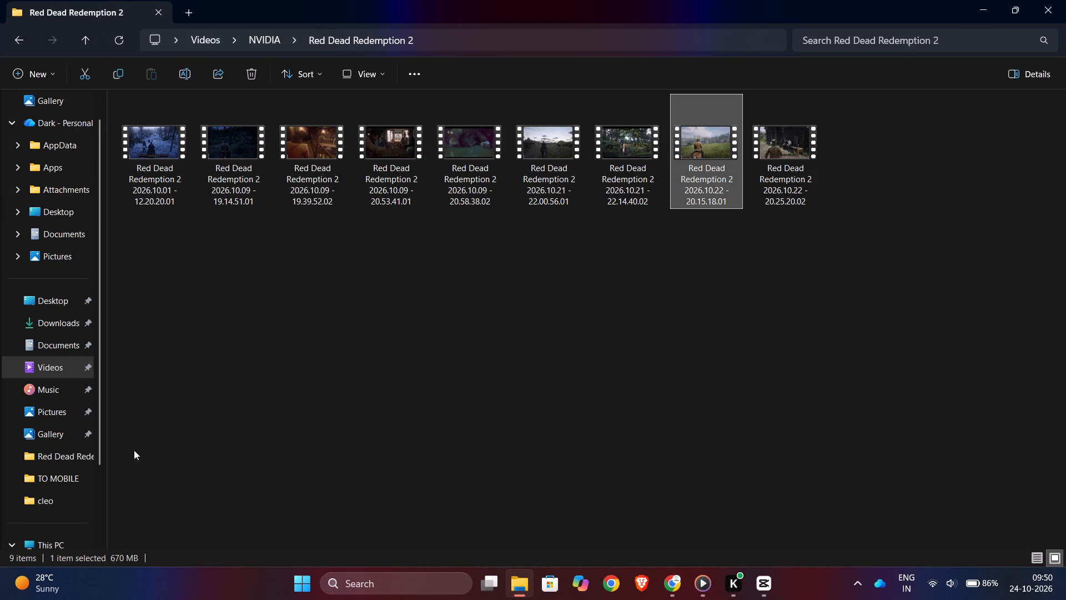
{"action": "left_click", "coordinate": [63, 321]}
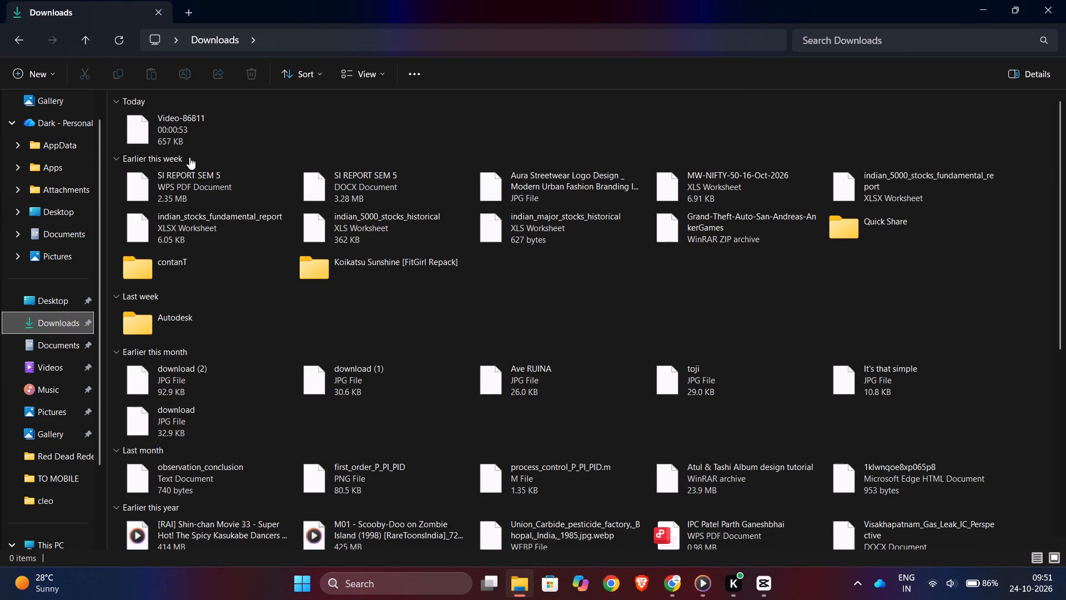
{"action": "left_click_drag", "start_coordinate": [199, 136], "coordinate": [591, 485]}
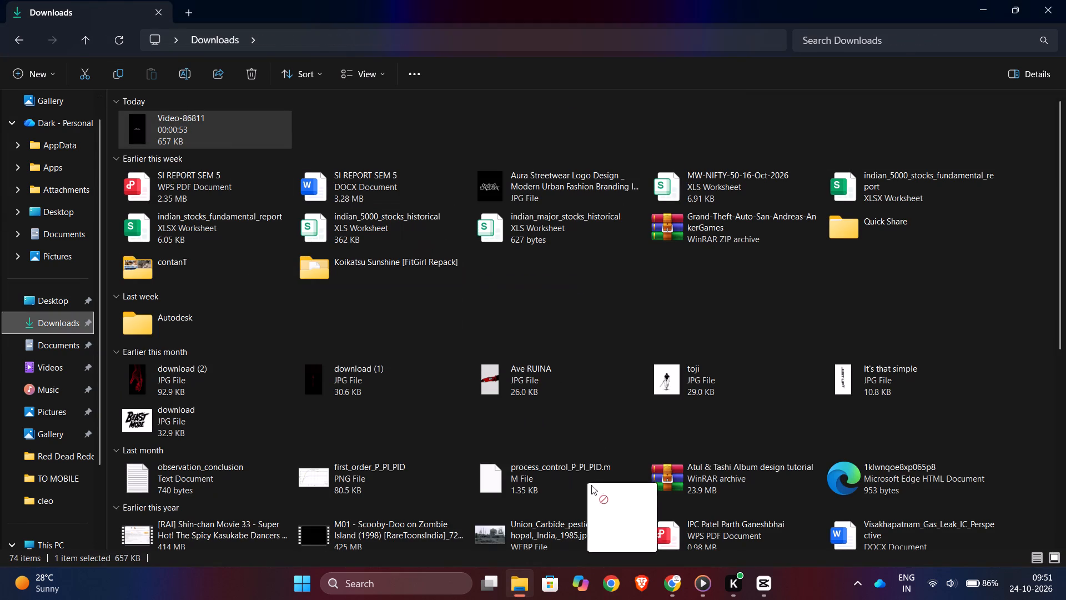
{"action": "left_click_drag", "start_coordinate": [591, 485], "coordinate": [675, 447]}
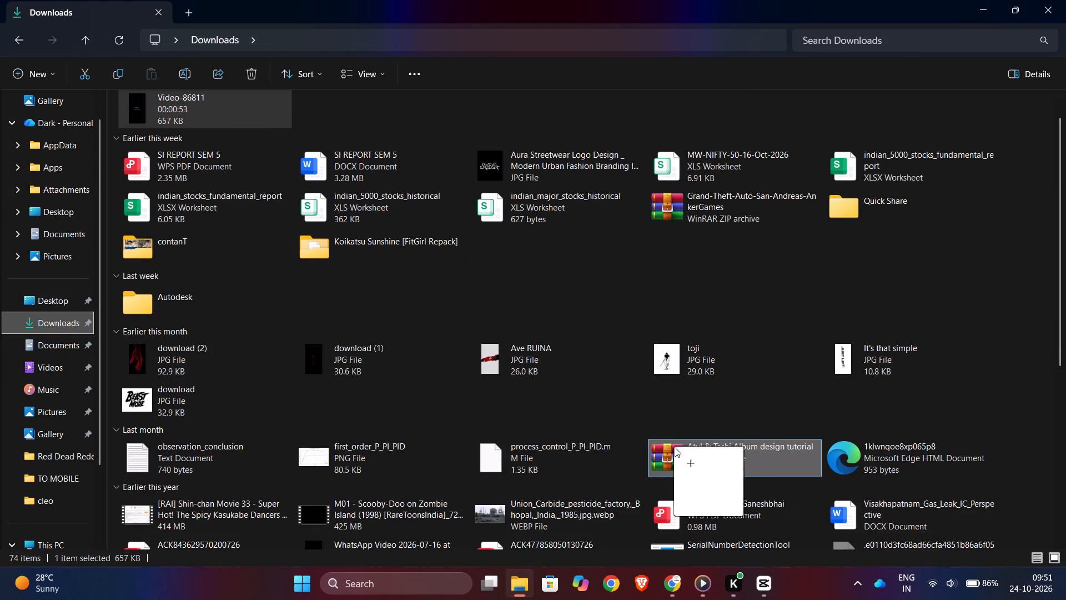
{"action": "left_click_drag", "start_coordinate": [675, 447], "coordinate": [256, 162]}
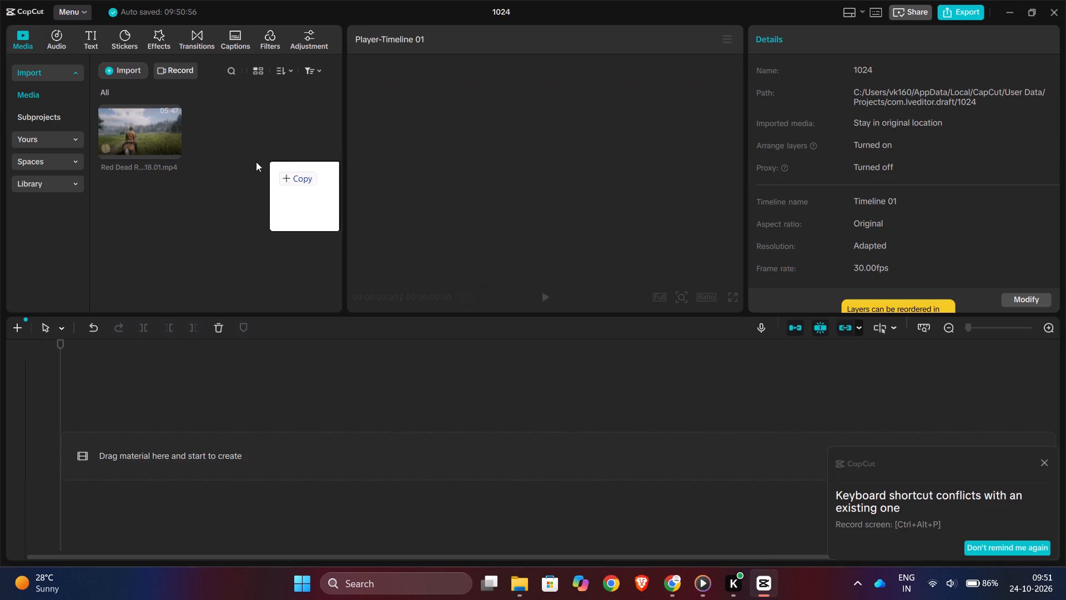
{"action": "left_click_drag", "start_coordinate": [256, 162], "coordinate": [230, 159]}
Place the Red Dead Redemption 2 clip at the start of the empty timeline.
{"action": "left_click_drag", "start_coordinate": [158, 129], "coordinate": [200, 426]}
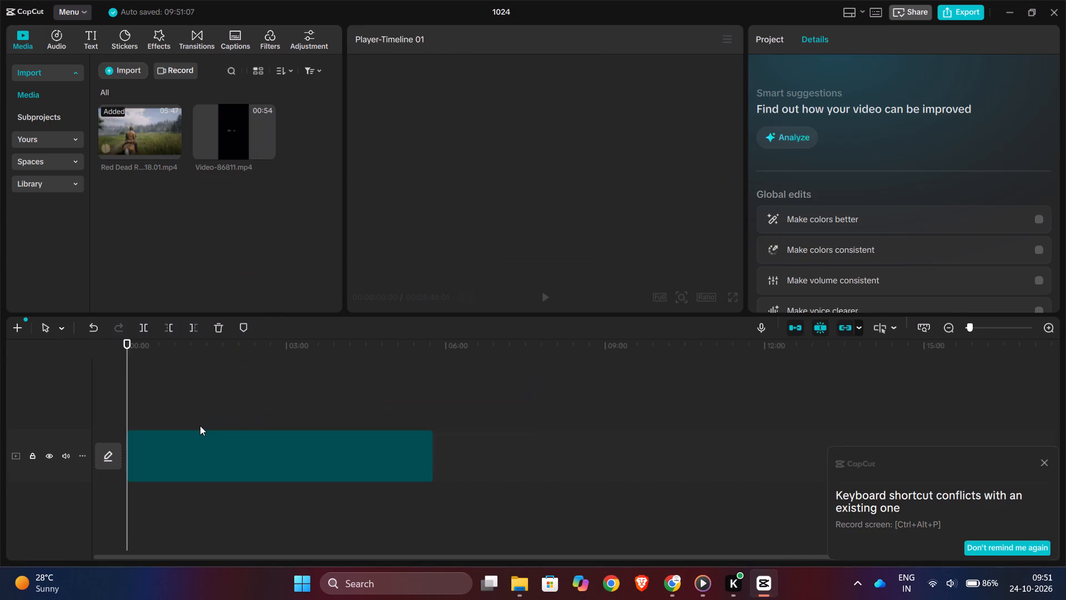
Crop both sides of the gameplay clip to a full-height portrait frame around the rider, cutting out the minimap.
{"action": "scroll", "coordinate": [200, 426], "scroll_direction": "up", "scroll_amount": 1, "text": "ctrl"}
{"action": "left_click", "coordinate": [995, 326]}
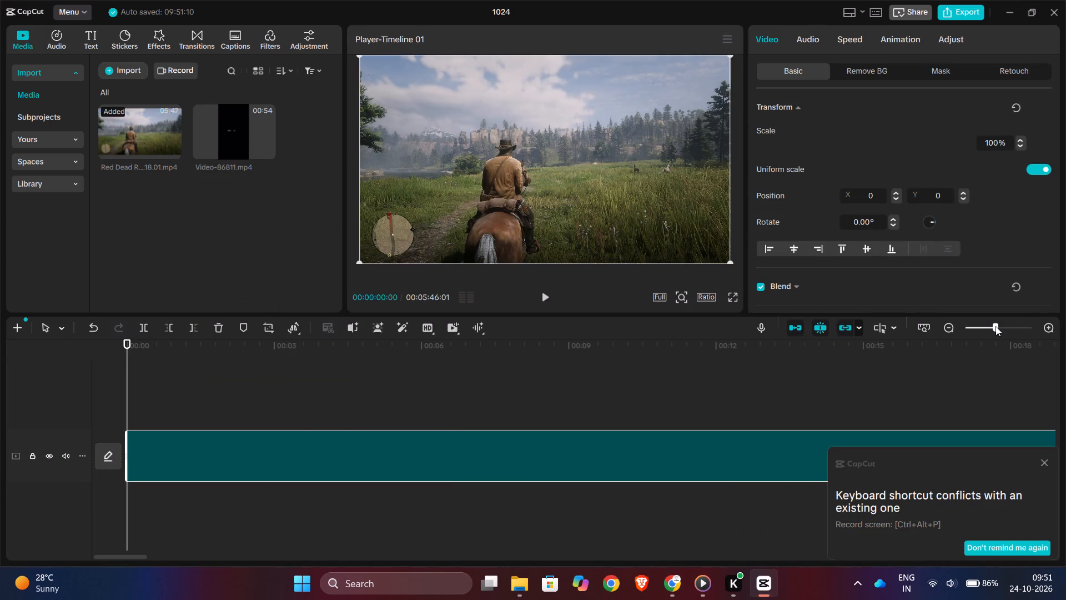
{"action": "left_click_drag", "start_coordinate": [995, 326], "coordinate": [984, 328]}
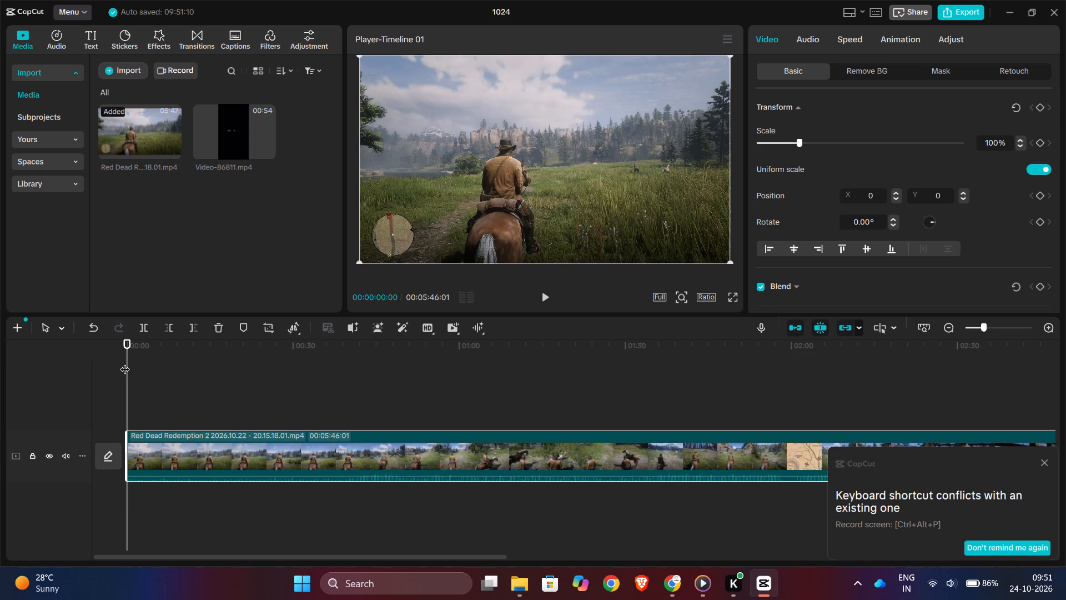
{"action": "left_click_drag", "start_coordinate": [125, 362], "coordinate": [142, 363]}
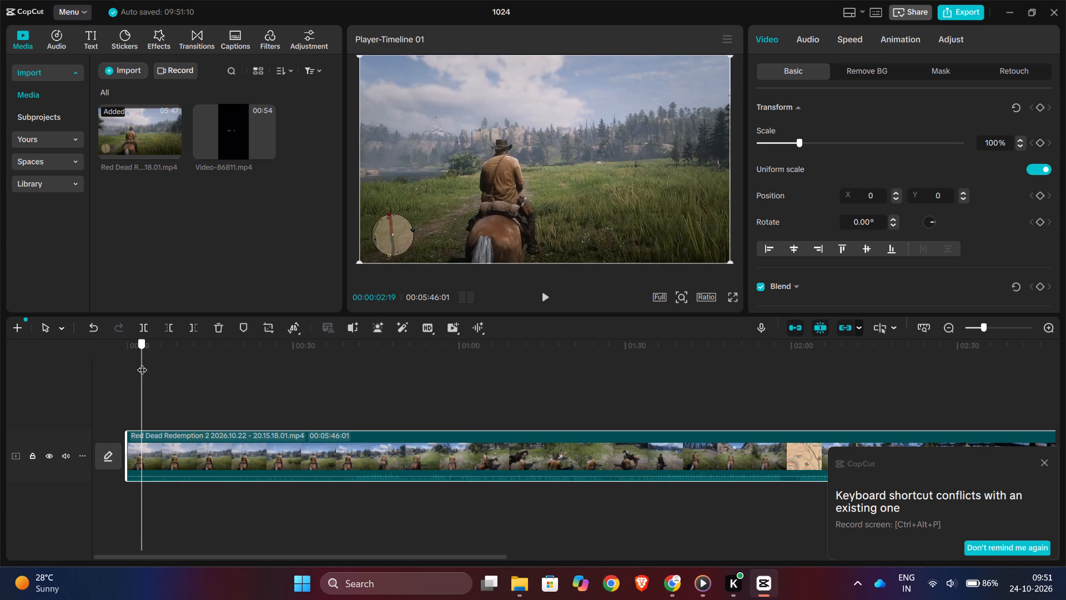
{"action": "left_click_drag", "start_coordinate": [142, 363], "coordinate": [202, 372]}
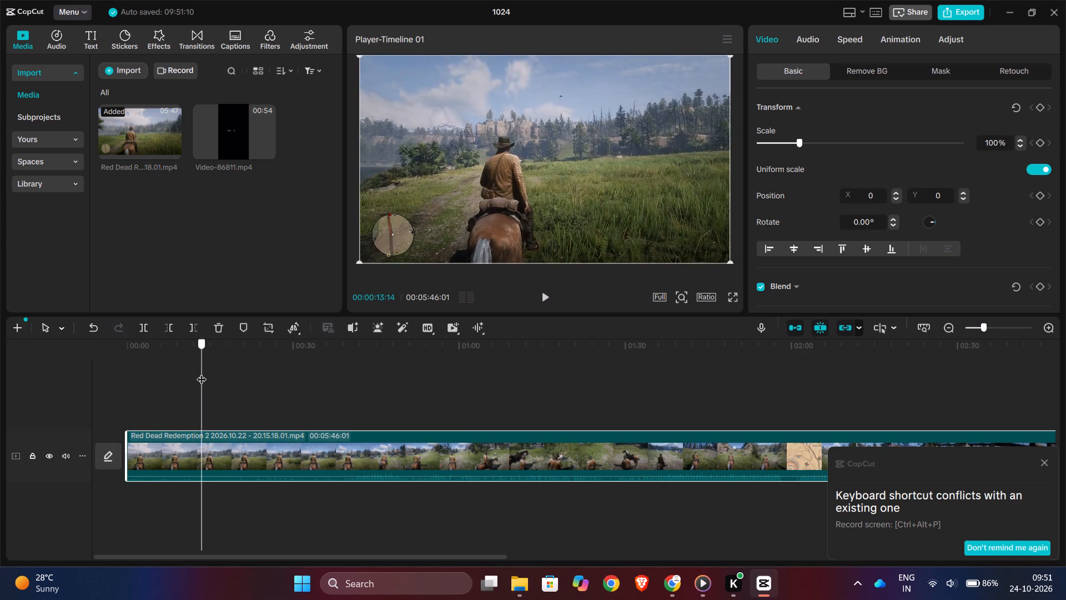
{"action": "left_click_drag", "start_coordinate": [202, 372], "coordinate": [169, 365]}
{"action": "right_click", "coordinate": [247, 459]}
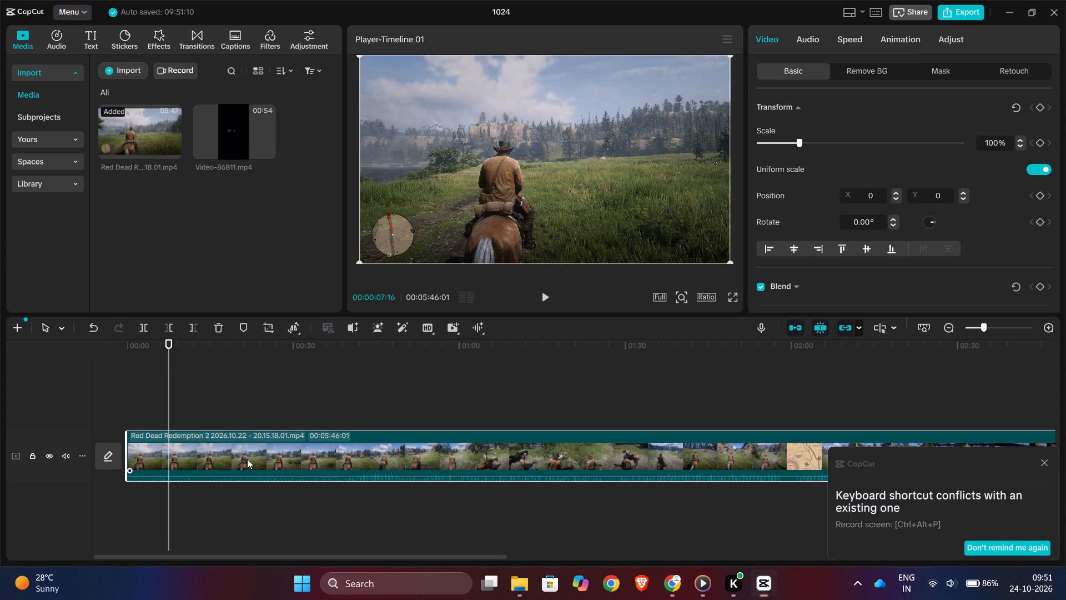
{"action": "left_click", "coordinate": [304, 161]}
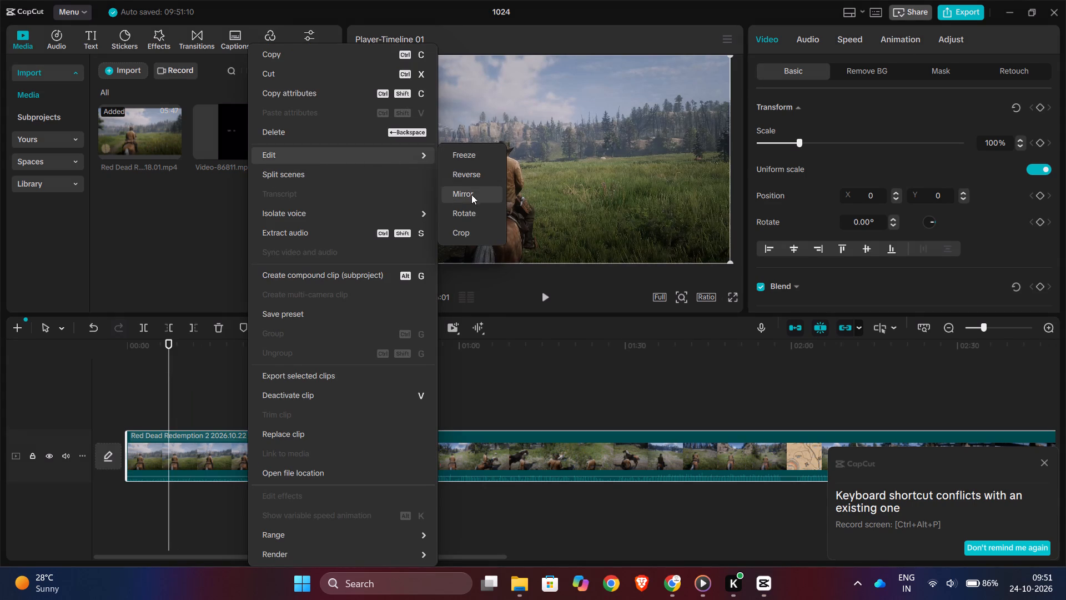
{"action": "left_click", "coordinate": [474, 227]}
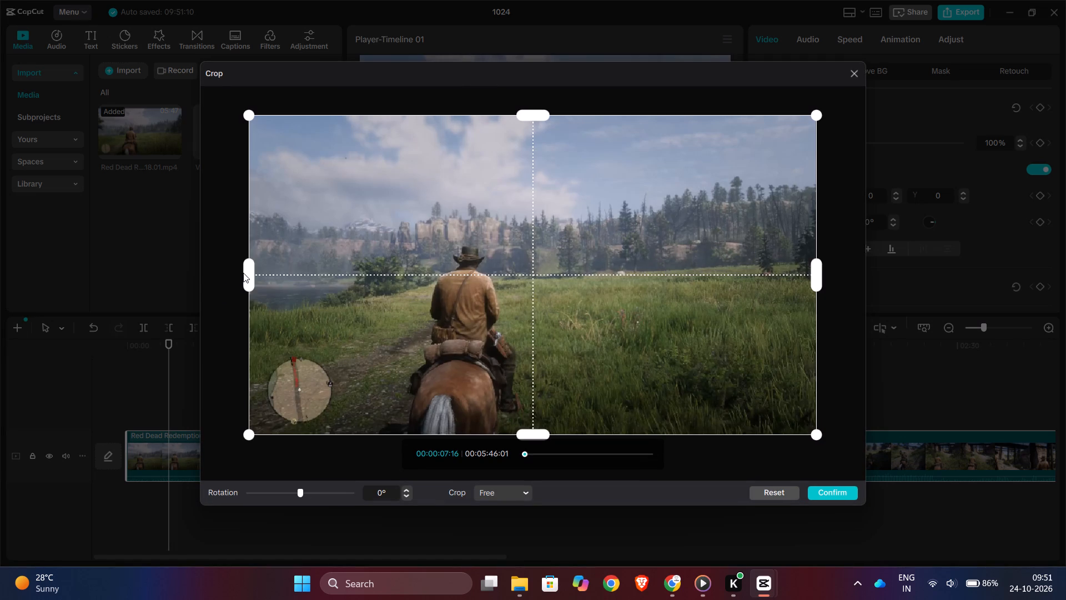
{"action": "left_click_drag", "start_coordinate": [243, 273], "coordinate": [249, 271]}
{"action": "left_click_drag", "start_coordinate": [249, 271], "coordinate": [335, 275]}
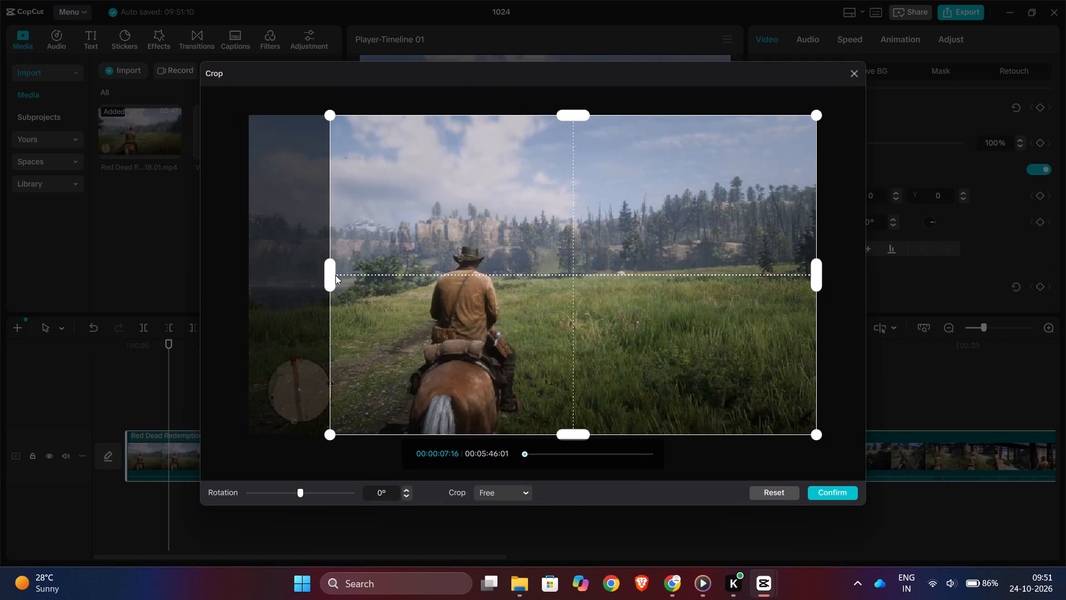
{"action": "left_click_drag", "start_coordinate": [335, 275], "coordinate": [363, 273]}
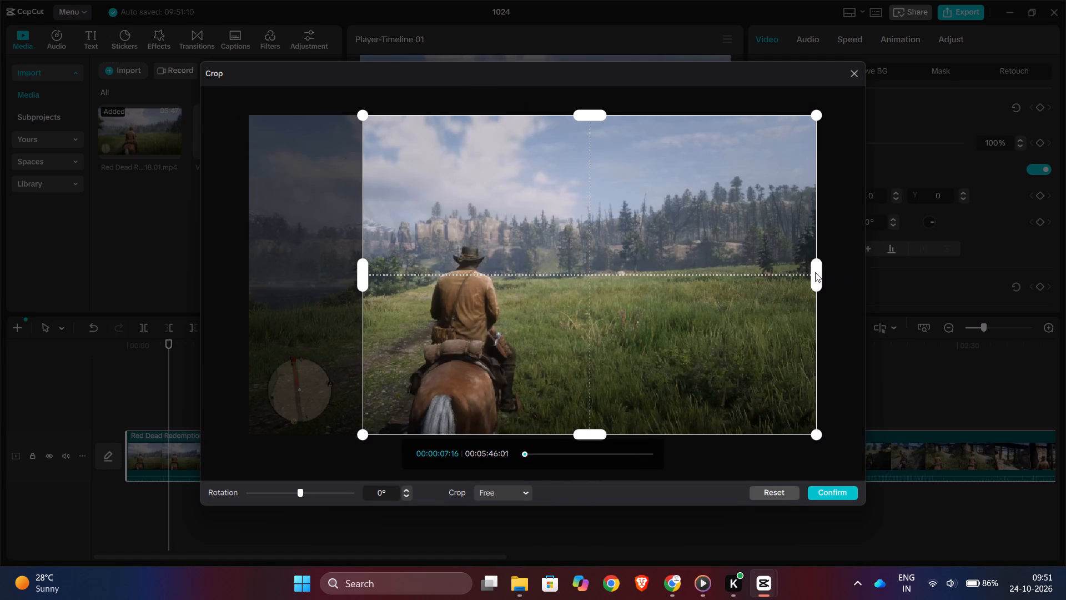
{"action": "left_click_drag", "start_coordinate": [812, 271], "coordinate": [603, 267]}
{"action": "left_click", "coordinate": [827, 495]}
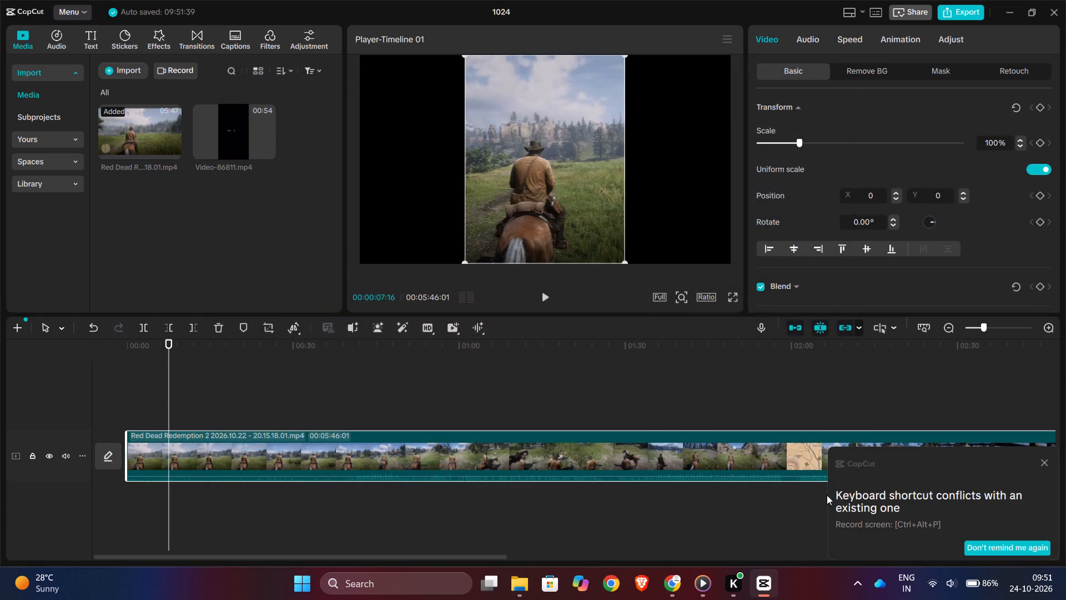
Preview the clip and refine its crop: move the left edge closer to the rider, widen the right edge slightly, and cut off the bottom.
{"action": "left_click", "coordinate": [546, 299]}
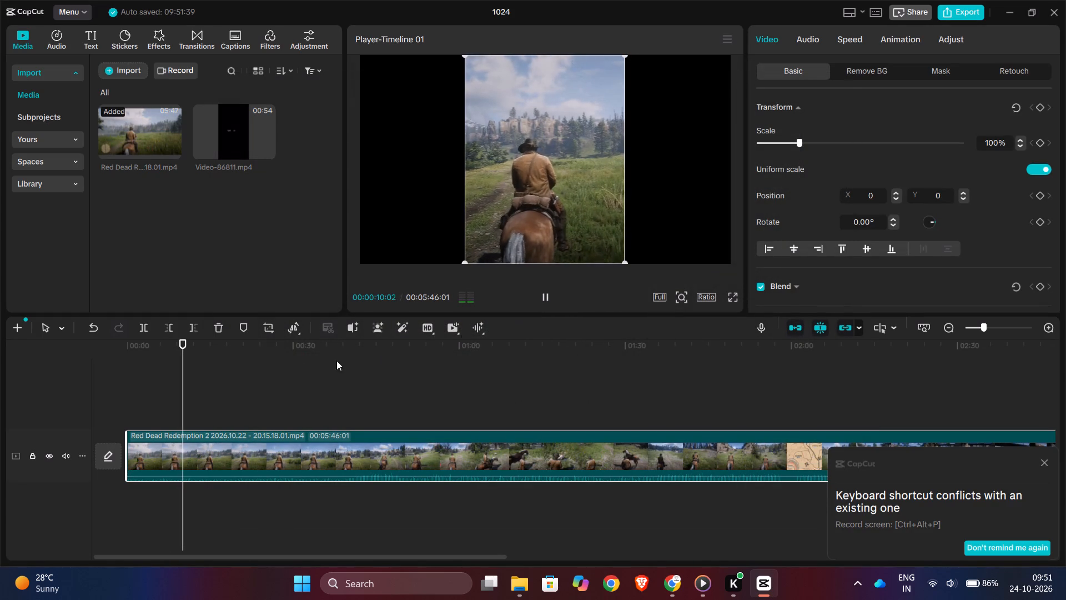
{"action": "left_click", "coordinate": [541, 295]}
{"action": "right_click", "coordinate": [500, 465]}
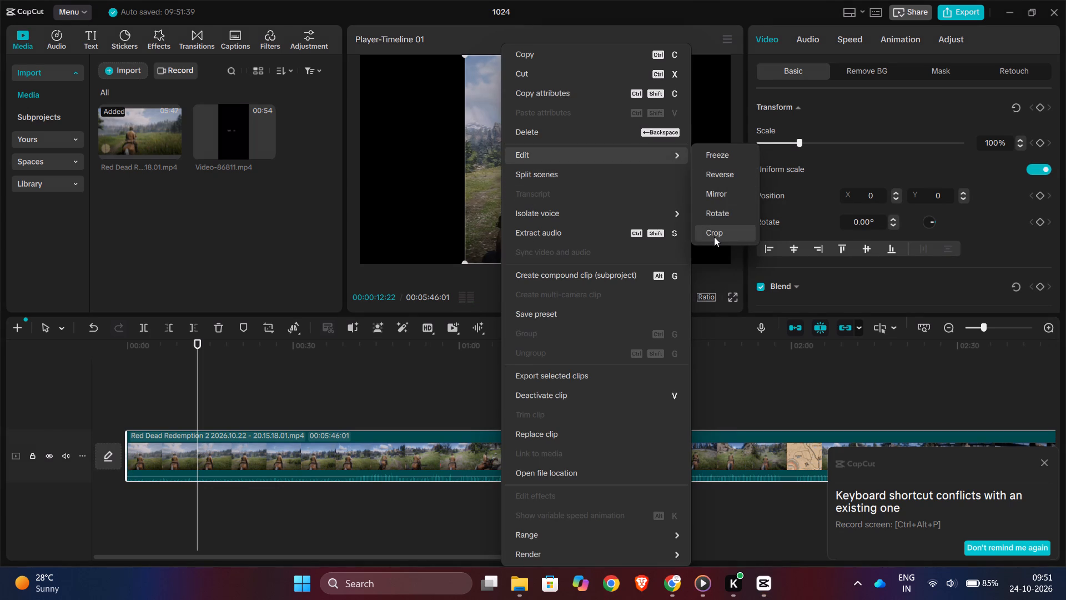
{"action": "left_click", "coordinate": [714, 237]}
{"action": "left_click_drag", "start_coordinate": [361, 280], "coordinate": [397, 287]}
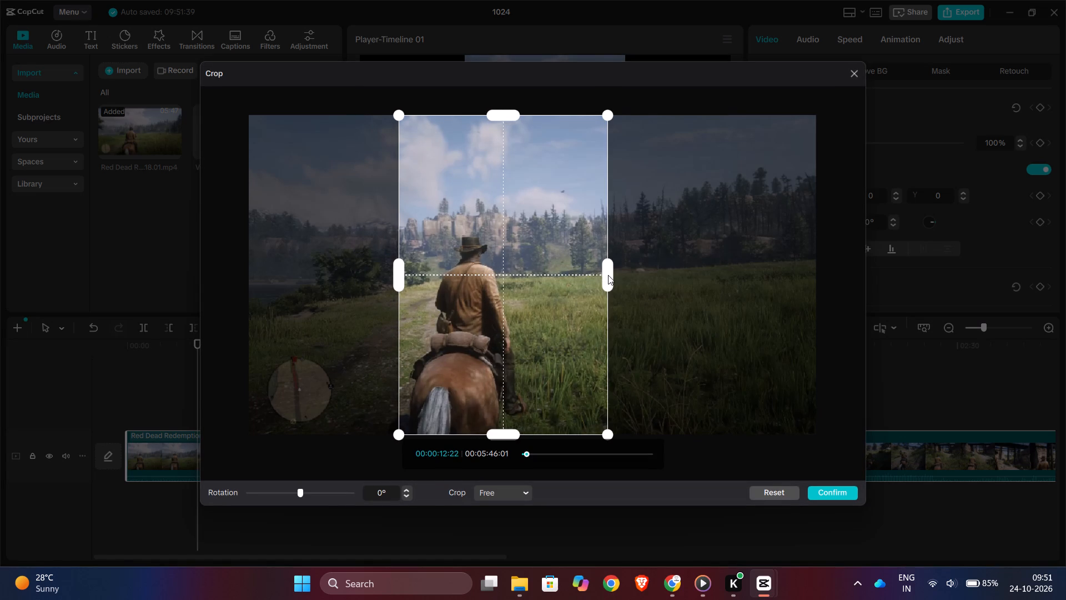
{"action": "left_click_drag", "start_coordinate": [608, 275], "coordinate": [636, 281]}
{"action": "left_click_drag", "start_coordinate": [521, 431], "coordinate": [546, 366]}
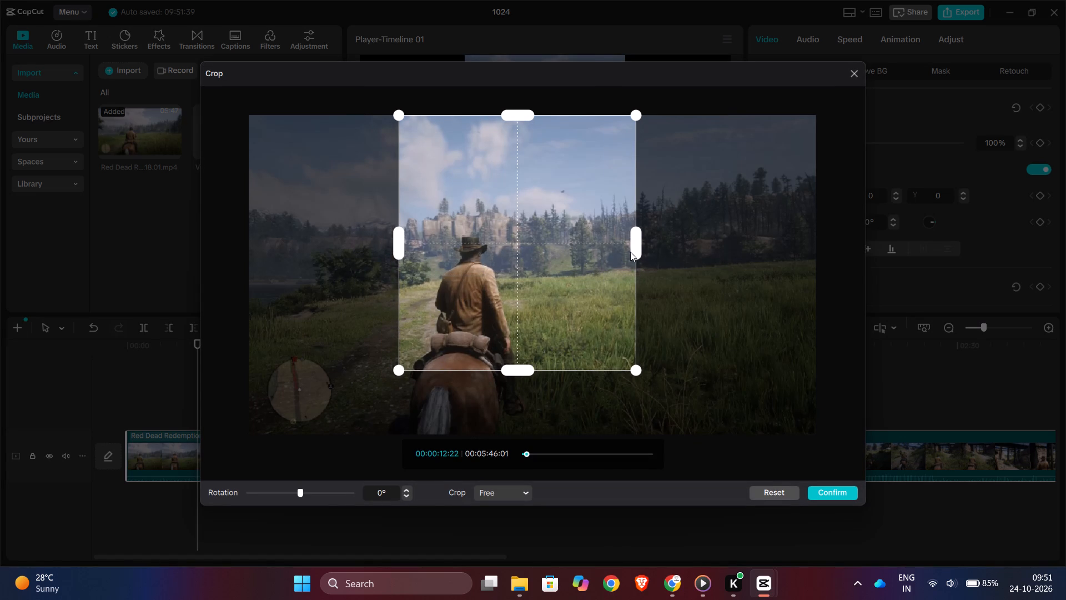
{"action": "left_click_drag", "start_coordinate": [633, 249], "coordinate": [623, 243]}
{"action": "left_click_drag", "start_coordinate": [623, 243], "coordinate": [607, 239]}
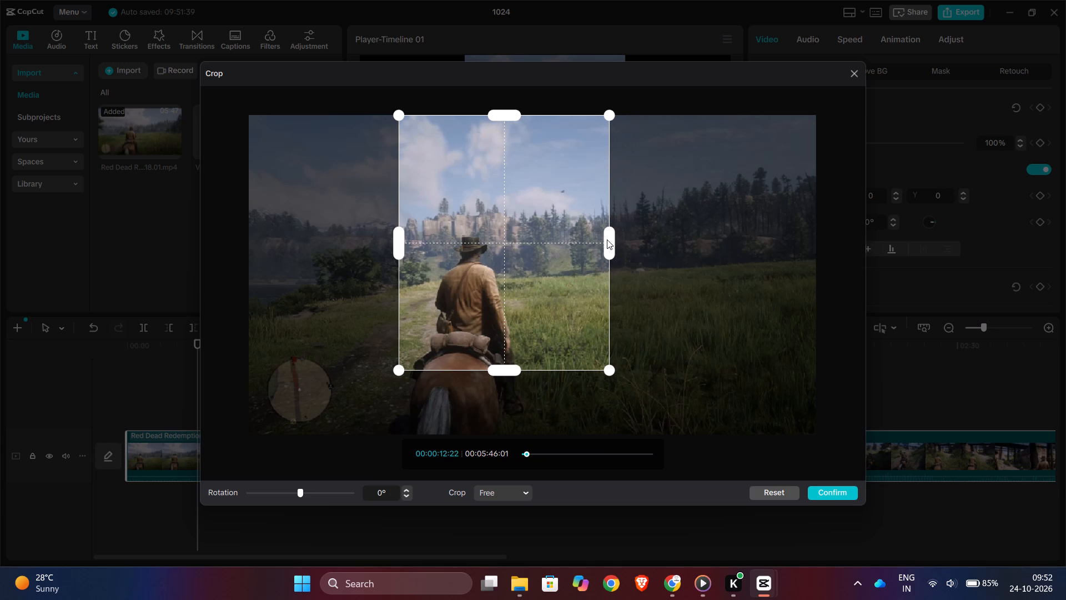
{"action": "left_click_drag", "start_coordinate": [509, 367], "coordinate": [510, 382]}
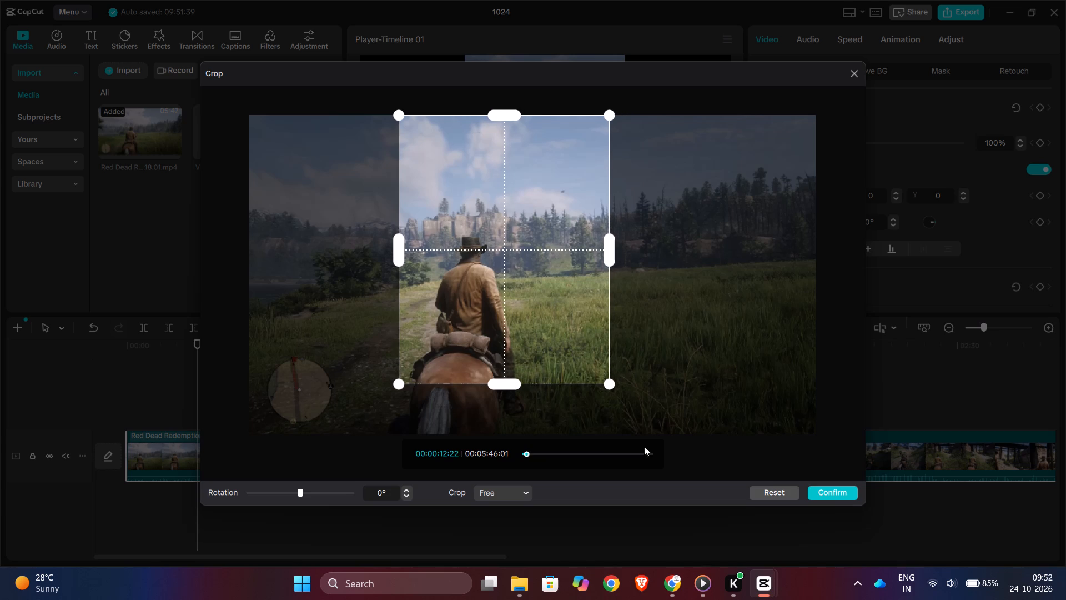
{"action": "left_click", "coordinate": [839, 494]}
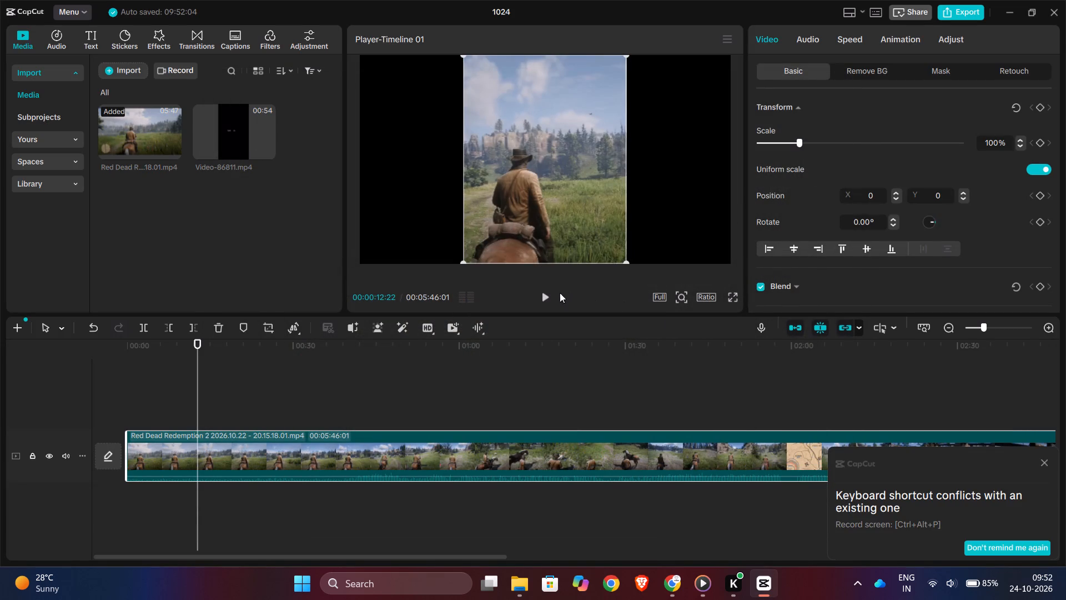
Find the end point at 00:00:37:25 and delete the part of the gameplay clip after it.
{"action": "left_click", "coordinate": [540, 291]}
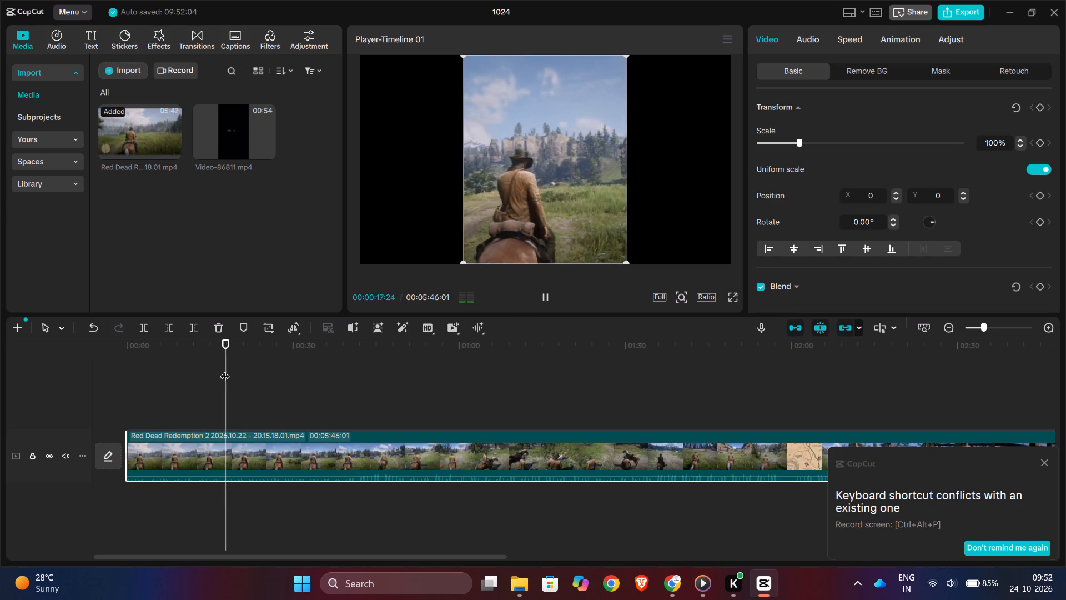
{"action": "left_click_drag", "start_coordinate": [225, 369], "coordinate": [365, 401]}
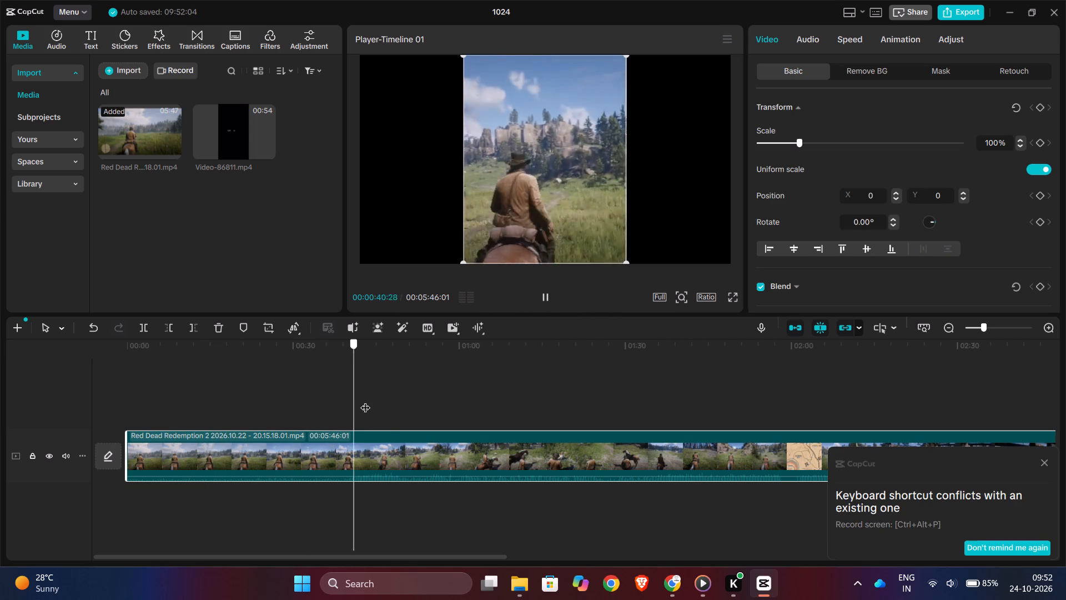
{"action": "left_click_drag", "start_coordinate": [365, 401], "coordinate": [356, 423]}
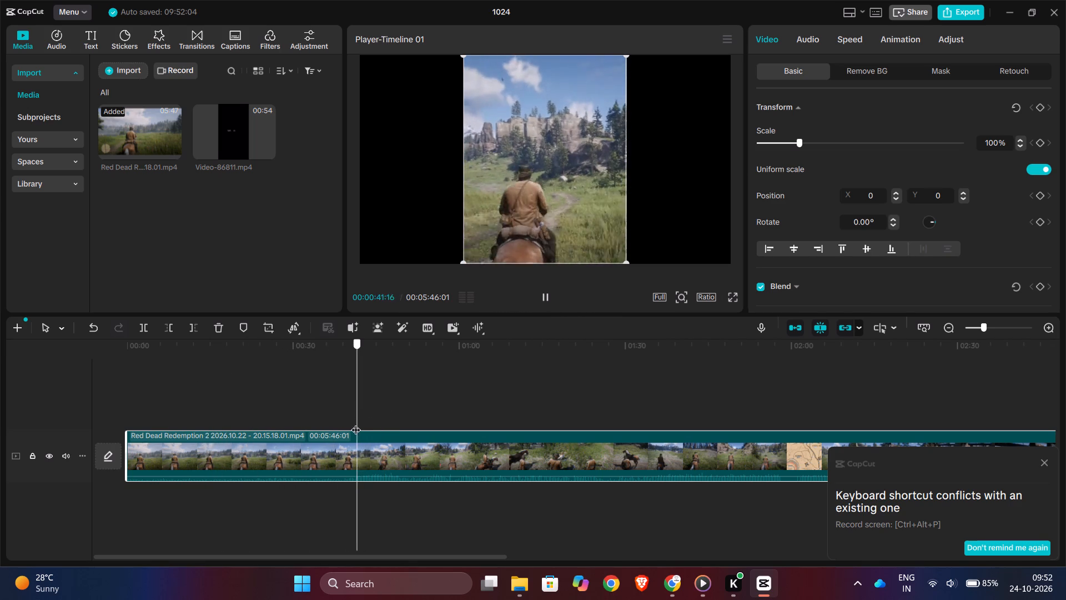
{"action": "left_click_drag", "start_coordinate": [356, 423], "coordinate": [334, 435]}
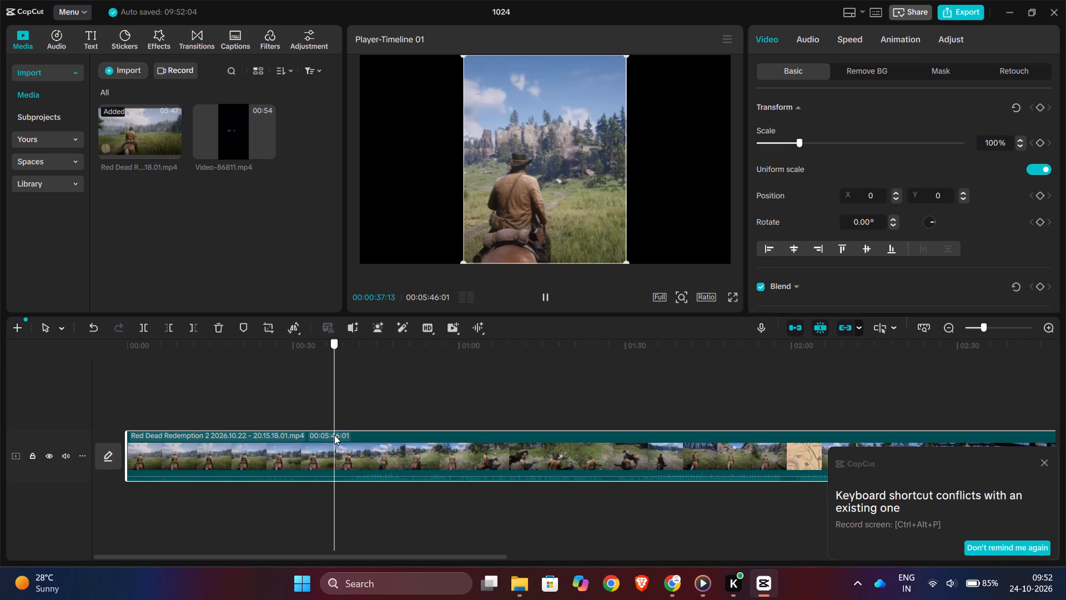
{"action": "left_click_drag", "start_coordinate": [334, 435], "coordinate": [315, 444]}
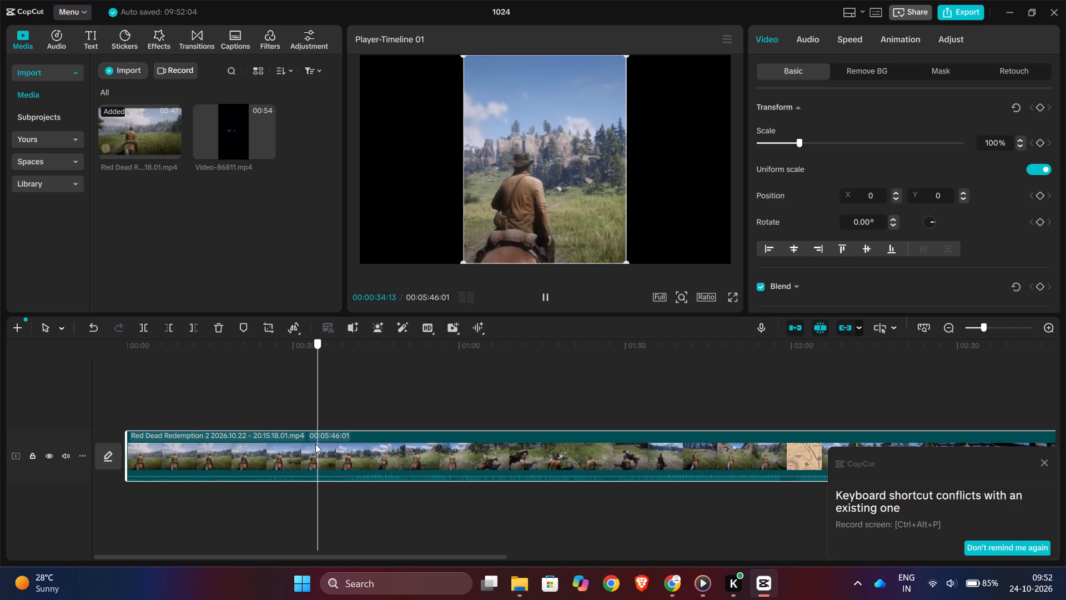
{"action": "left_click_drag", "start_coordinate": [315, 444], "coordinate": [328, 452]}
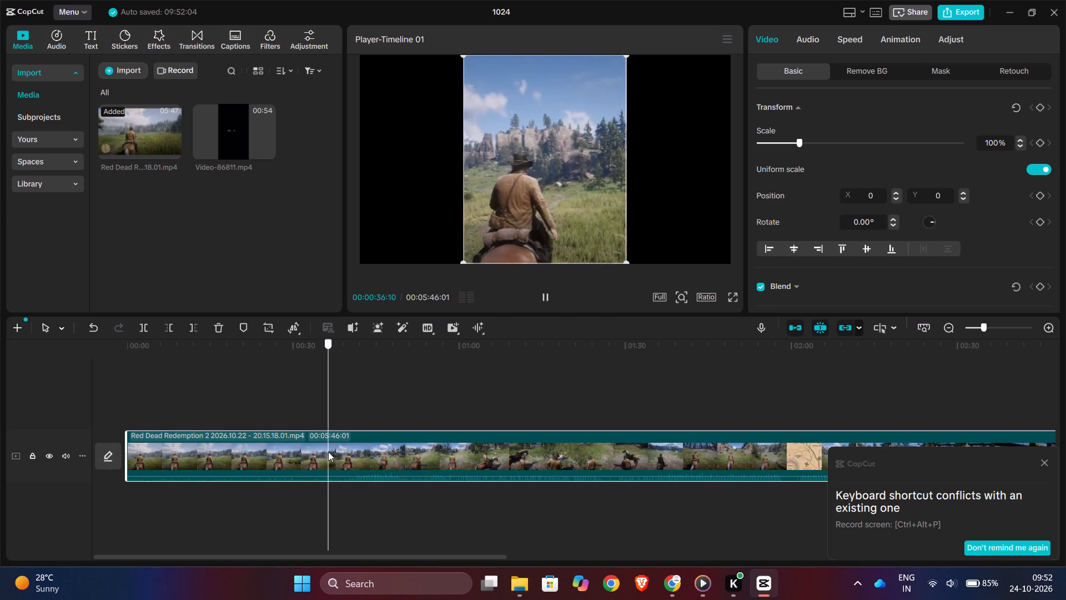
{"action": "left_click_drag", "start_coordinate": [328, 452], "coordinate": [336, 456]}
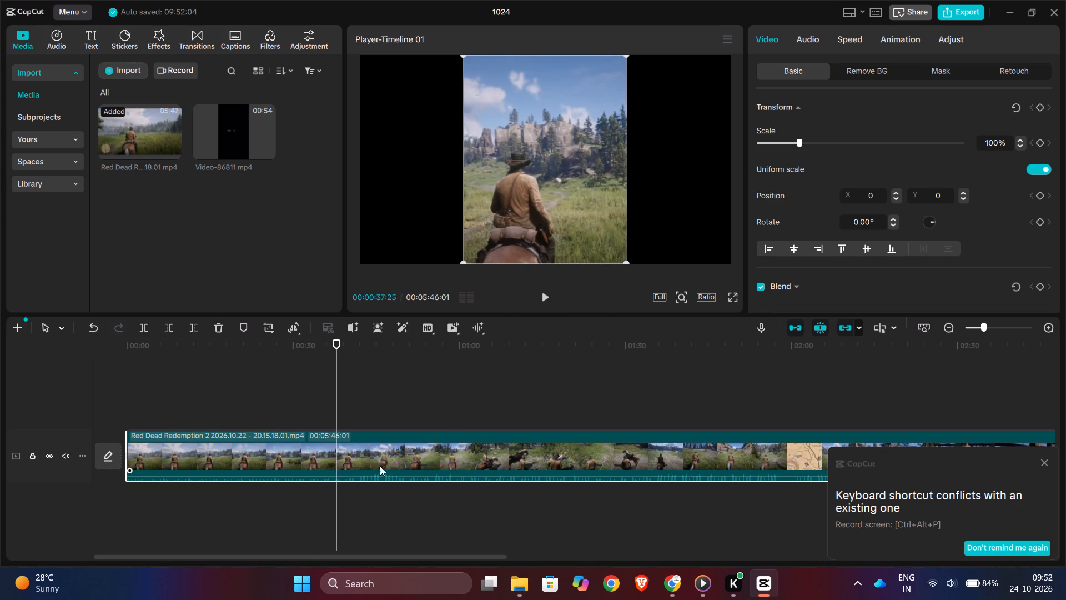
{"action": "left_click", "coordinate": [192, 333]}
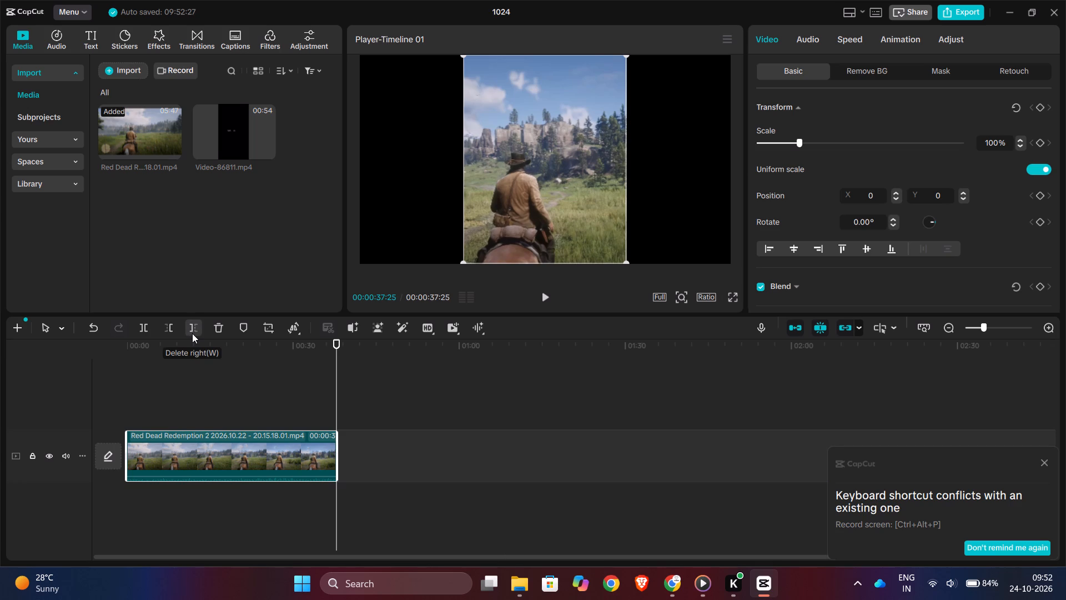
{"action": "scroll", "coordinate": [409, 379], "scroll_direction": "up", "scroll_amount": 3, "text": "ctrl"}
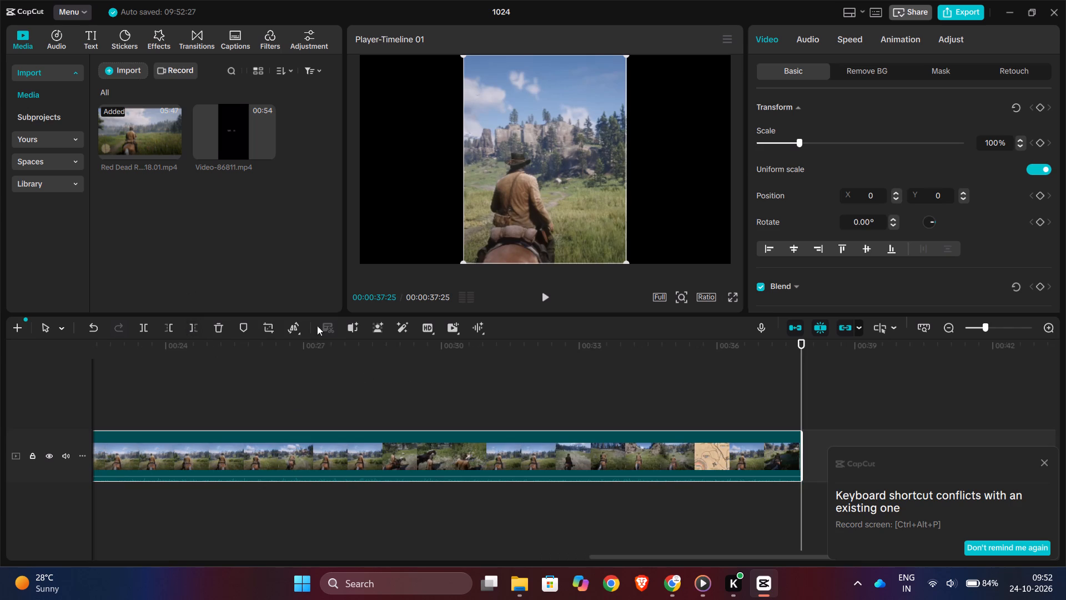
Add the Video-86811 clip on a new track above the gameplay clip, close to the start of the timeline.
{"action": "scroll", "coordinate": [263, 154], "scroll_direction": "down", "scroll_amount": 4, "text": "ctrl"}
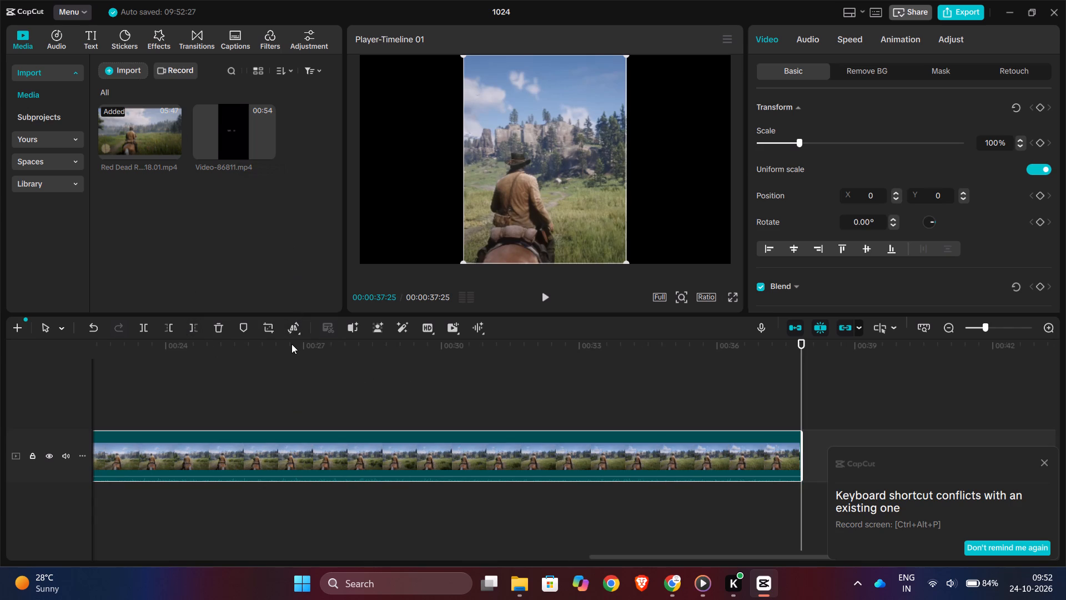
{"action": "scroll", "coordinate": [299, 409], "scroll_direction": "down", "scroll_amount": 7, "text": "ctrl"}
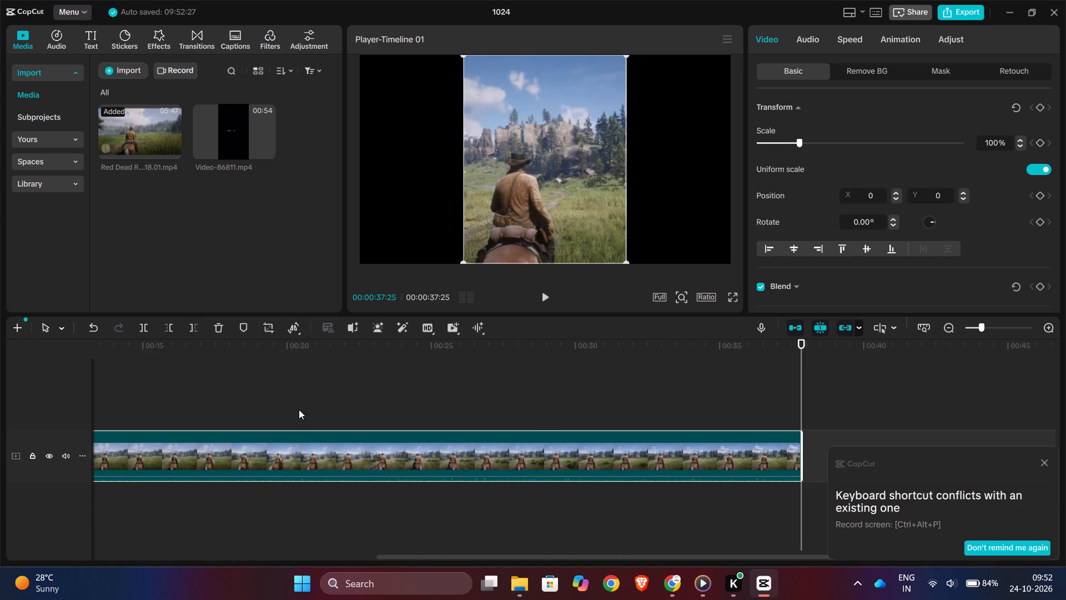
{"action": "scroll", "coordinate": [281, 419], "scroll_direction": "down", "scroll_amount": 4, "text": "ctrl"}
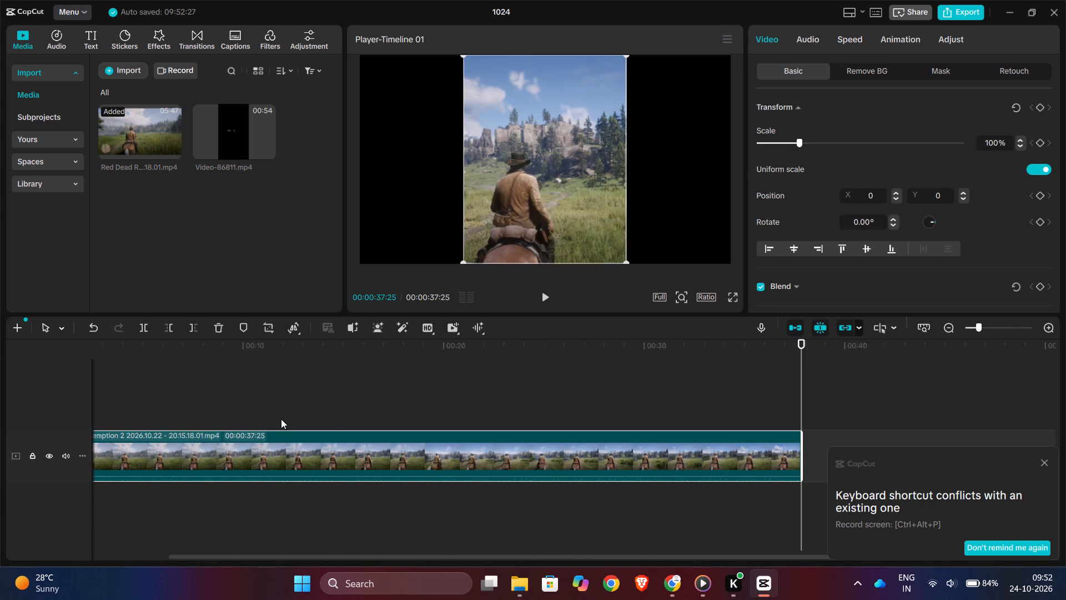
{"action": "scroll", "coordinate": [281, 419], "scroll_direction": "down", "scroll_amount": 3, "text": "ctrl"}
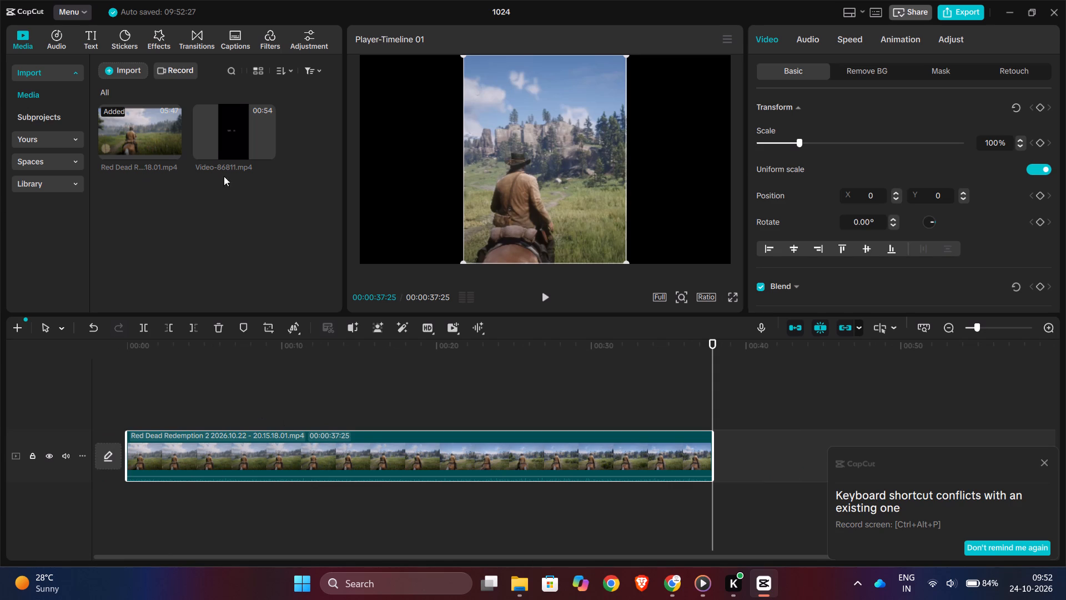
{"action": "left_click_drag", "start_coordinate": [240, 125], "coordinate": [210, 407]}
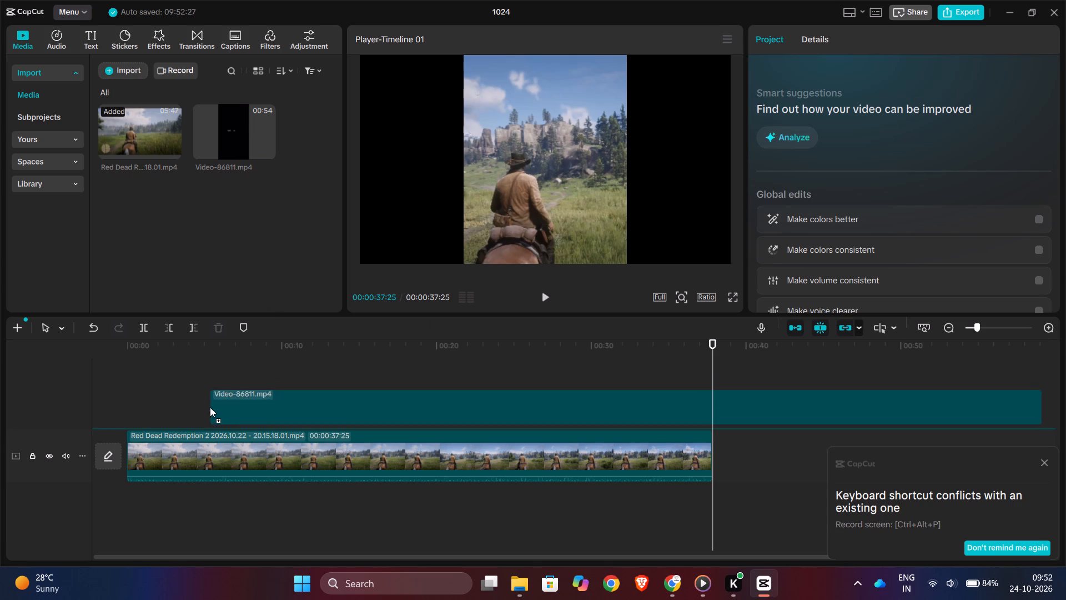
{"action": "left_click_drag", "start_coordinate": [210, 407], "coordinate": [175, 399]}
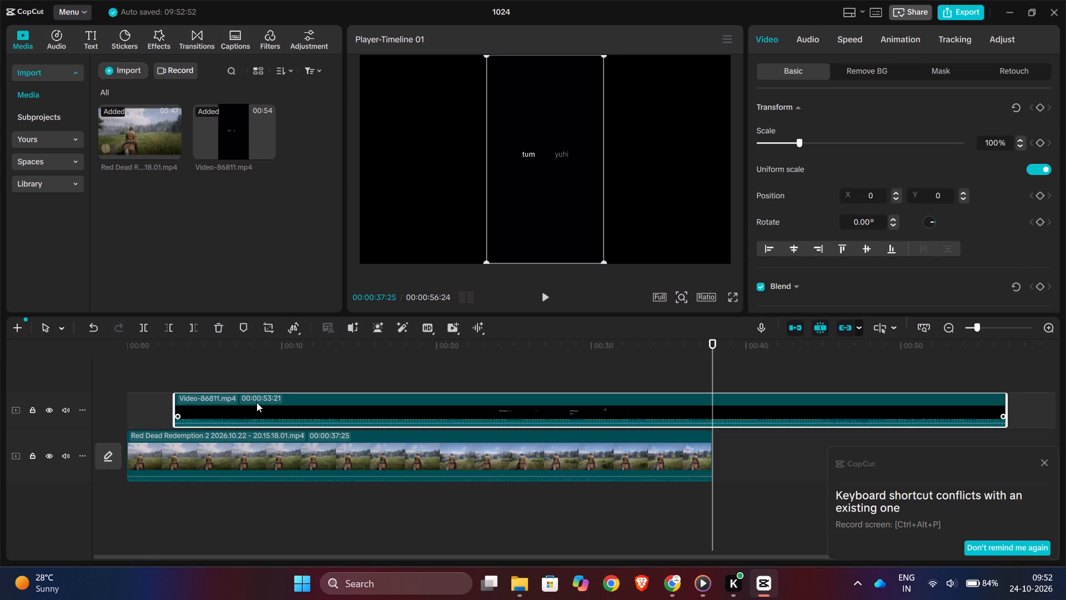
{"action": "left_click_drag", "start_coordinate": [257, 402], "coordinate": [218, 488]}
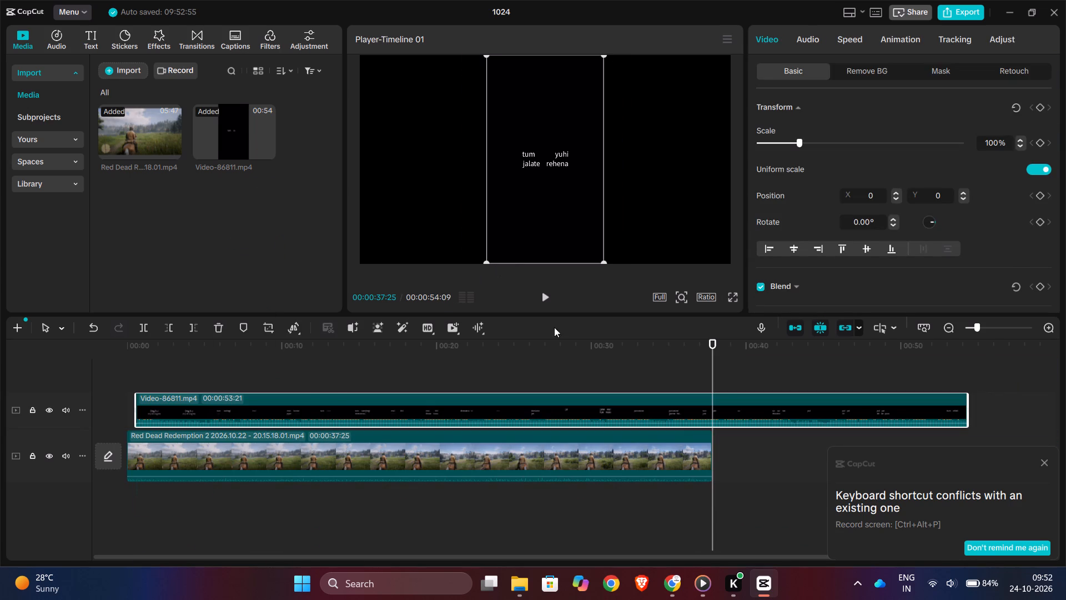
Scrub back through the stacked clips and align the Video-86811 clip with the start of the timeline.
{"action": "left_click_drag", "start_coordinate": [717, 356], "coordinate": [692, 356]}
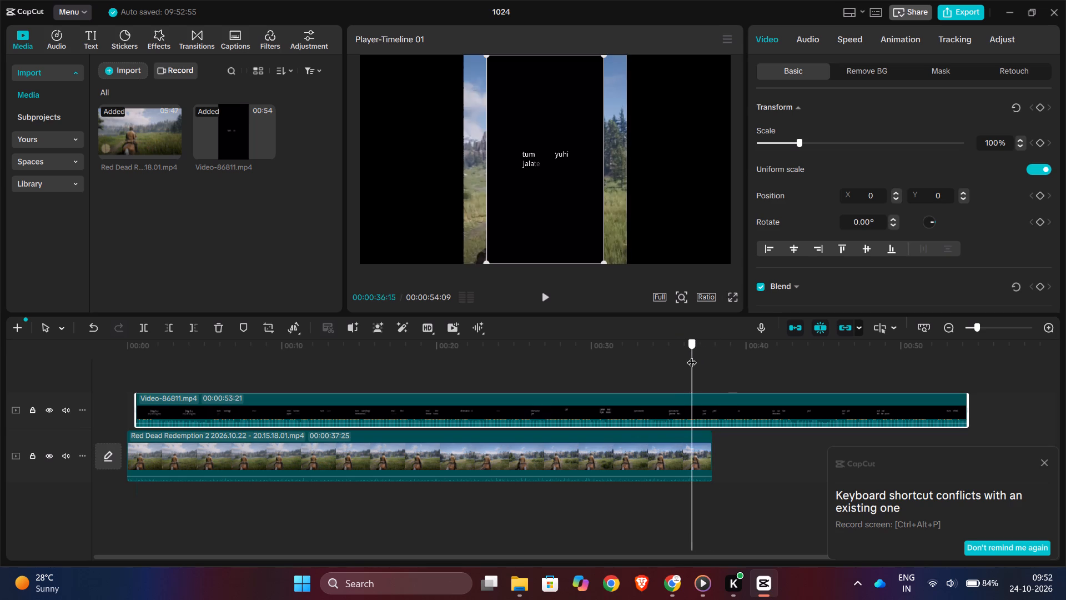
{"action": "left_click_drag", "start_coordinate": [692, 356], "coordinate": [577, 364]}
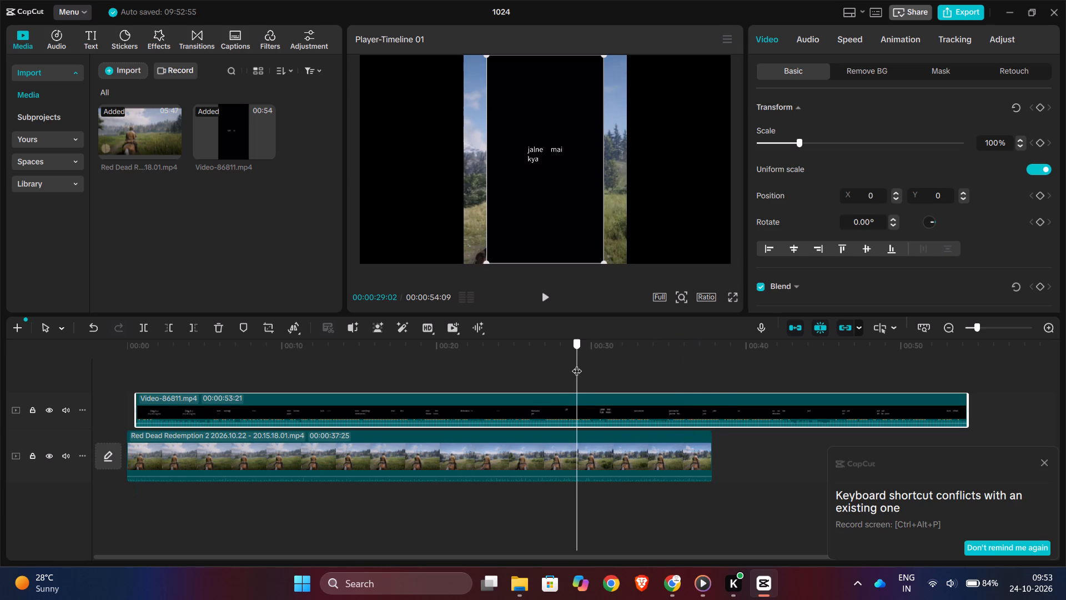
{"action": "left_click_drag", "start_coordinate": [577, 364], "coordinate": [239, 393]}
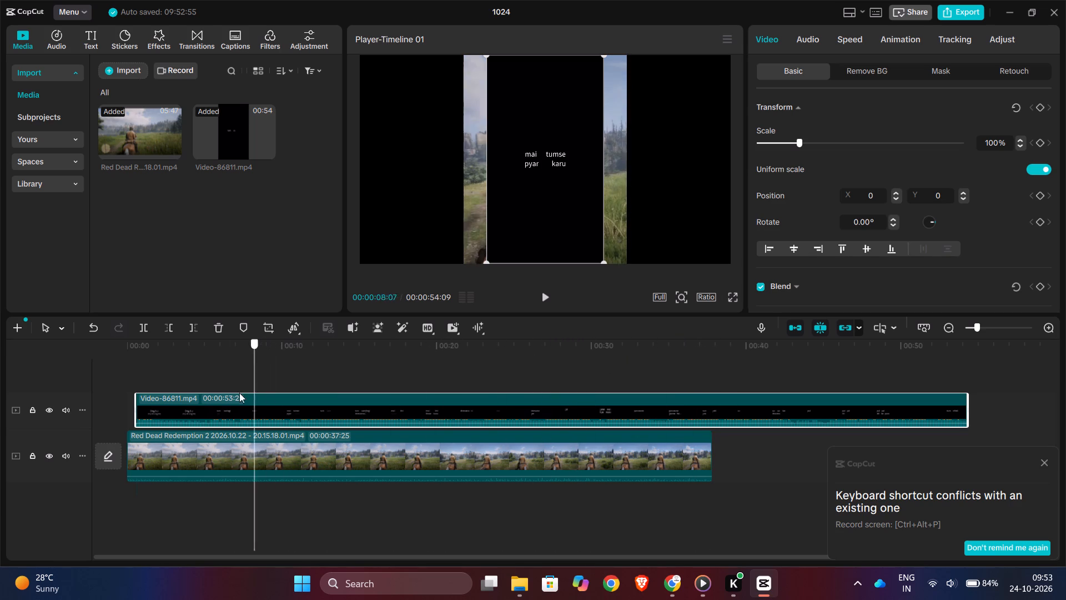
{"action": "left_click_drag", "start_coordinate": [239, 393], "coordinate": [173, 378]}
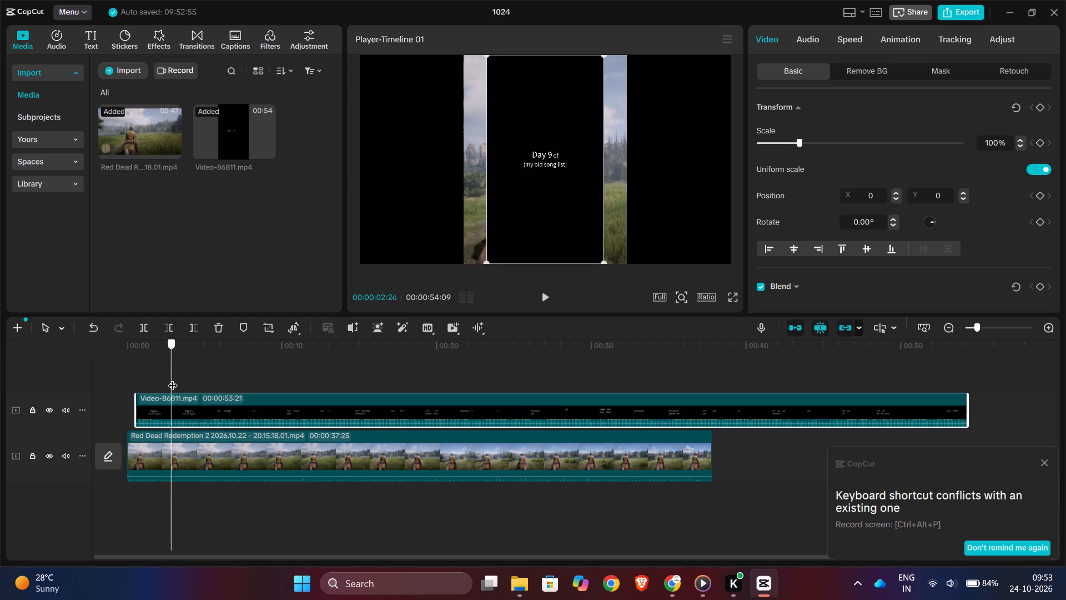
{"action": "left_click_drag", "start_coordinate": [173, 378], "coordinate": [170, 381]}
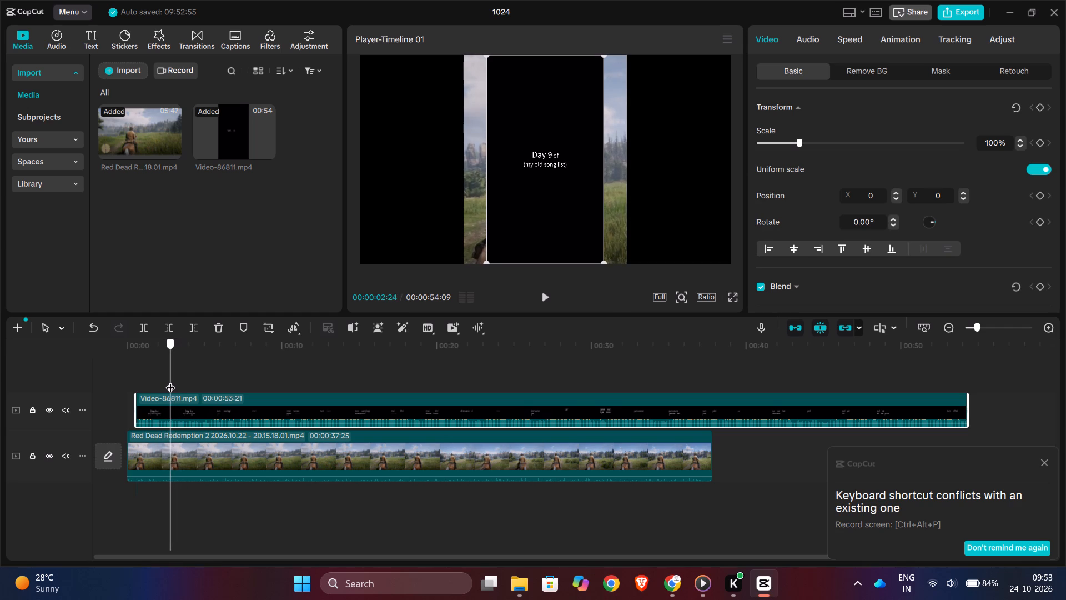
{"action": "left_click_drag", "start_coordinate": [170, 381], "coordinate": [111, 371]}
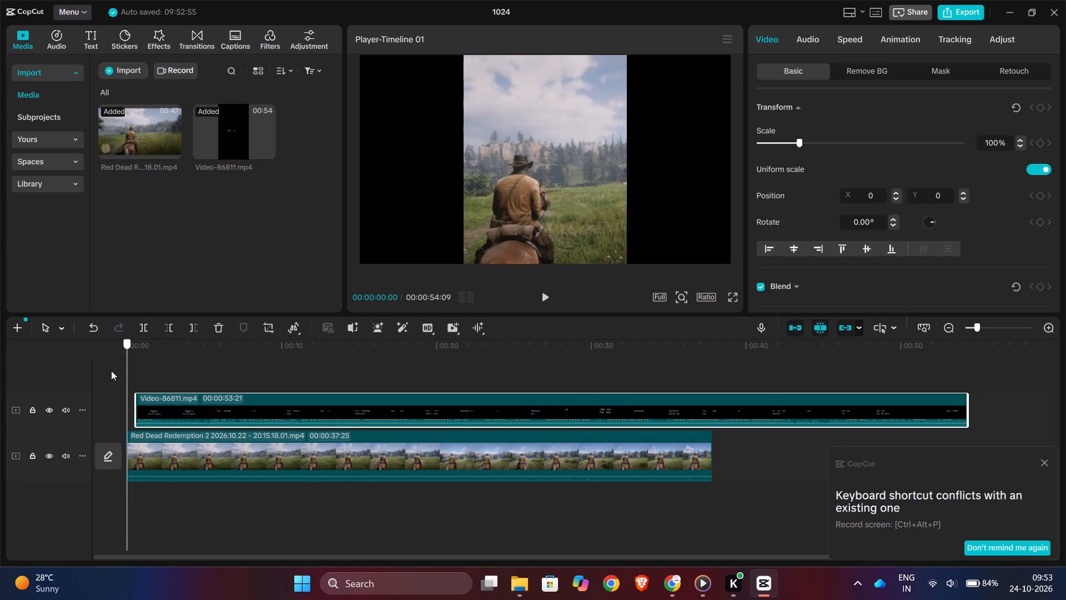
{"action": "left_click_drag", "start_coordinate": [111, 371], "coordinate": [160, 371]}
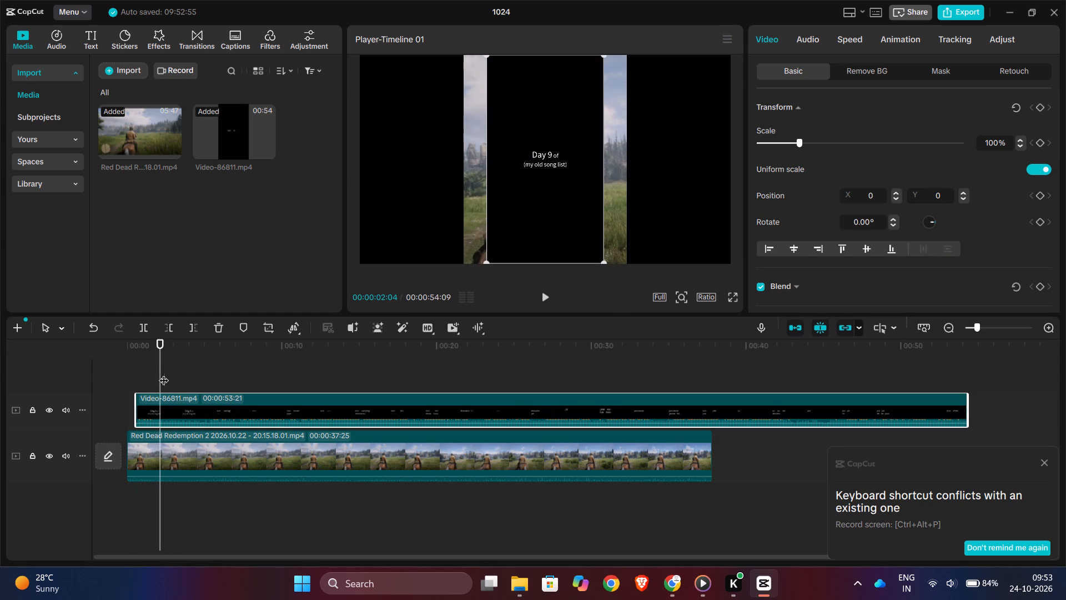
{"action": "left_click_drag", "start_coordinate": [229, 408], "coordinate": [219, 408]}
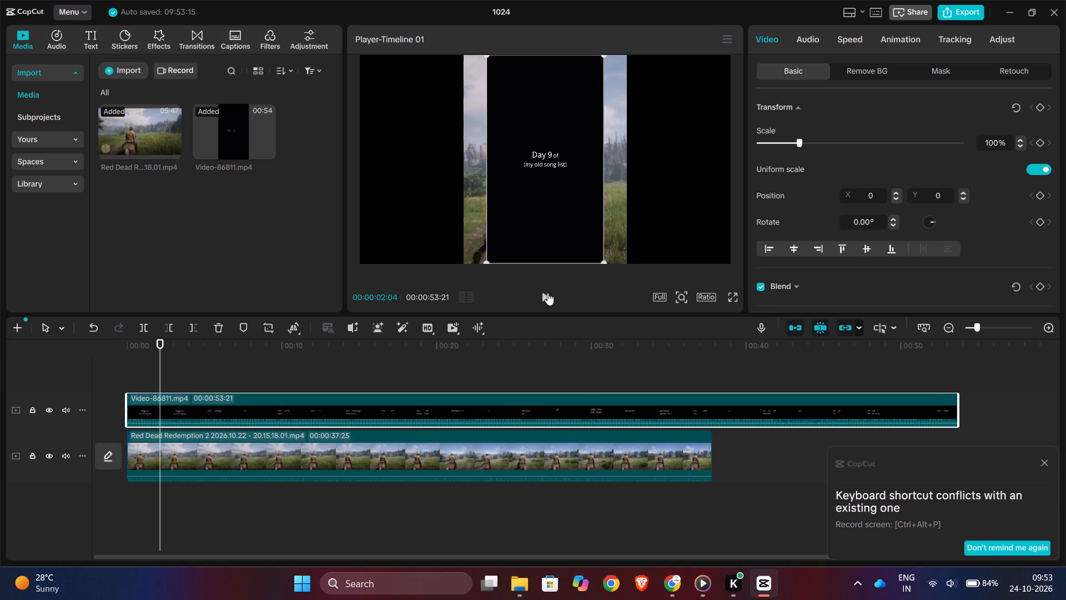
Preview the Video-86811 clip and trim its "Day 9 of (my old song list)" intro off the beginning, shortening it to 00:00:51:05.
{"action": "left_click", "coordinate": [547, 293]}
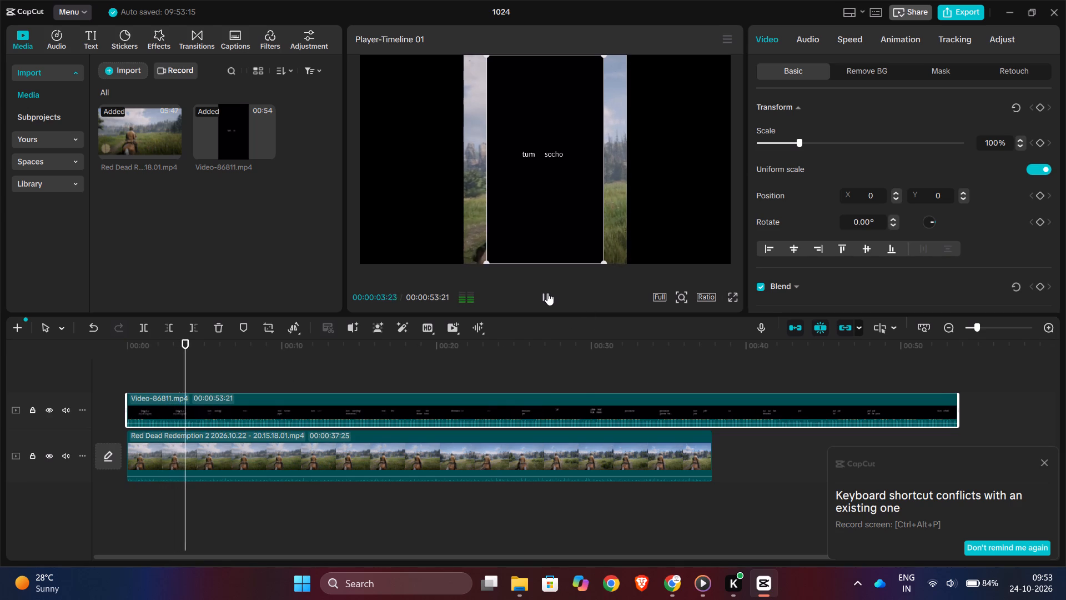
{"action": "left_click", "coordinate": [547, 293]}
{"action": "scroll", "coordinate": [299, 398], "scroll_direction": "left", "scroll_amount": 1}
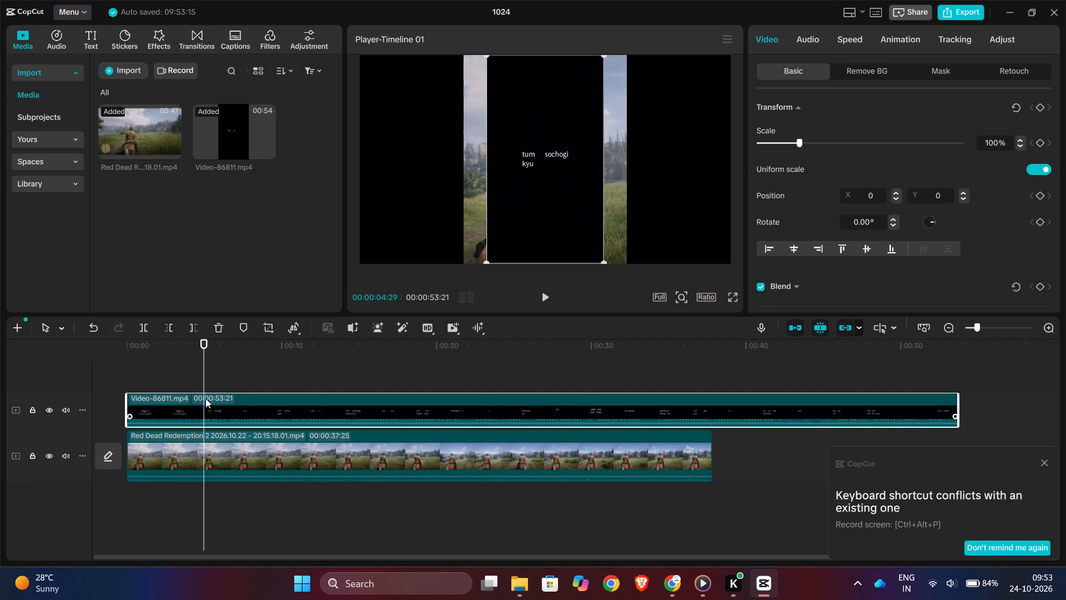
{"action": "left_click_drag", "start_coordinate": [127, 406], "coordinate": [131, 407]}
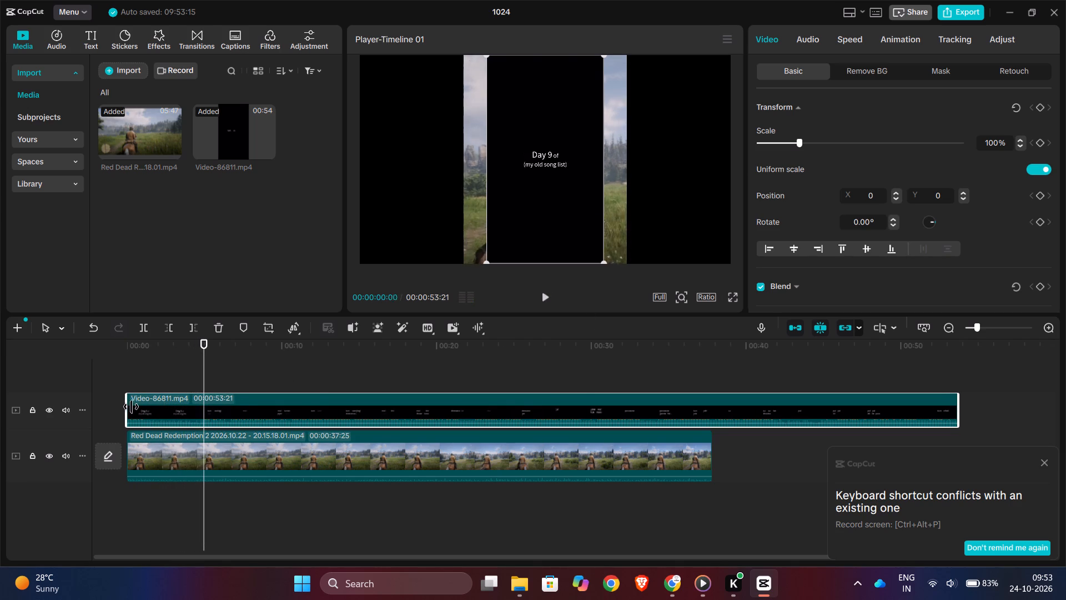
{"action": "left_click_drag", "start_coordinate": [131, 407], "coordinate": [154, 410]}
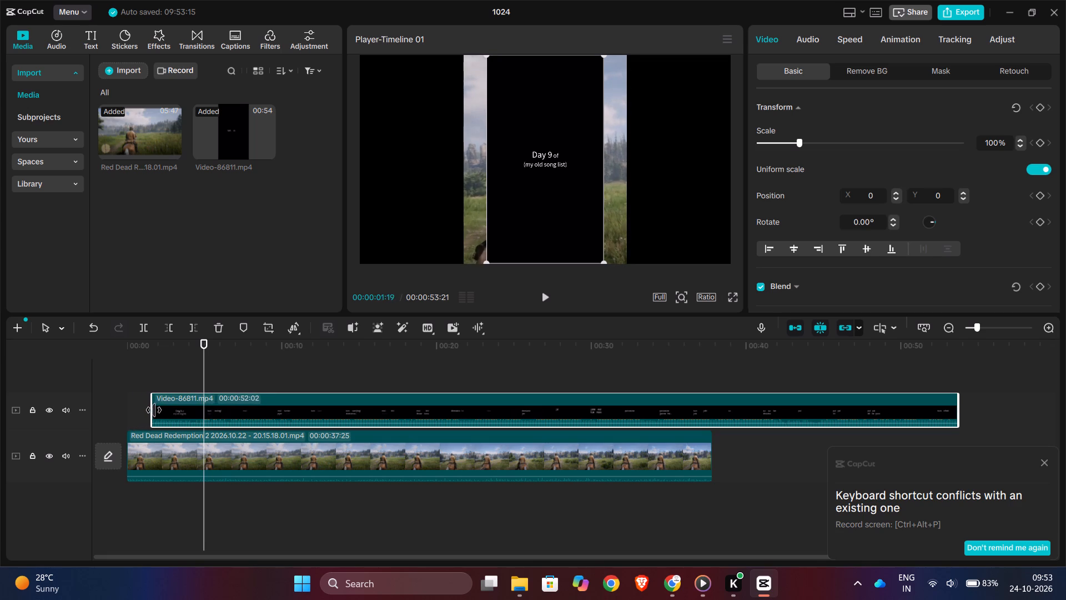
{"action": "left_click_drag", "start_coordinate": [154, 410], "coordinate": [161, 411]}
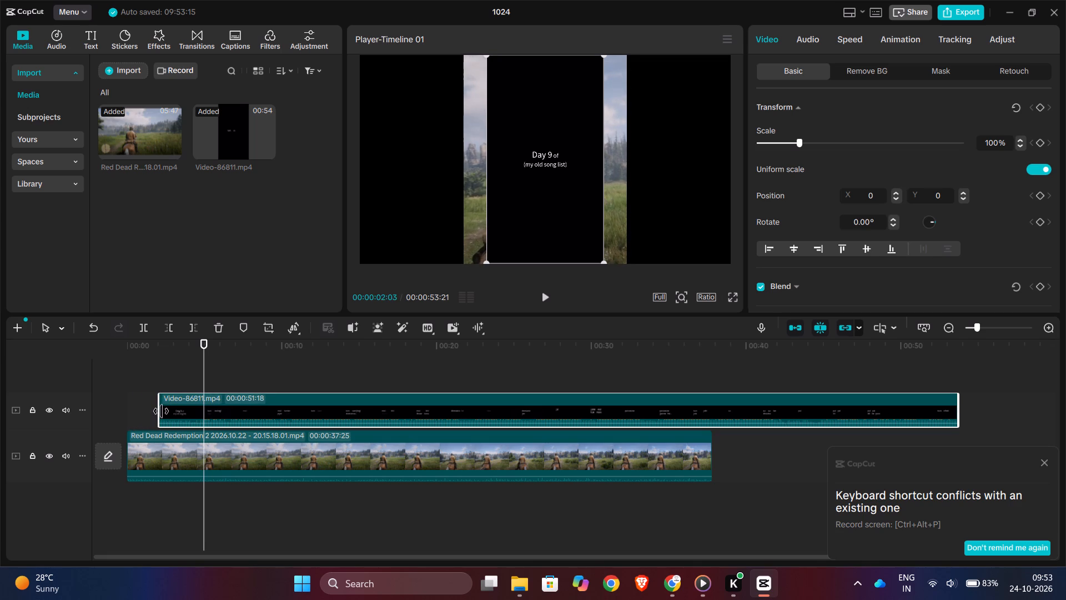
{"action": "left_click_drag", "start_coordinate": [161, 411], "coordinate": [163, 413]}
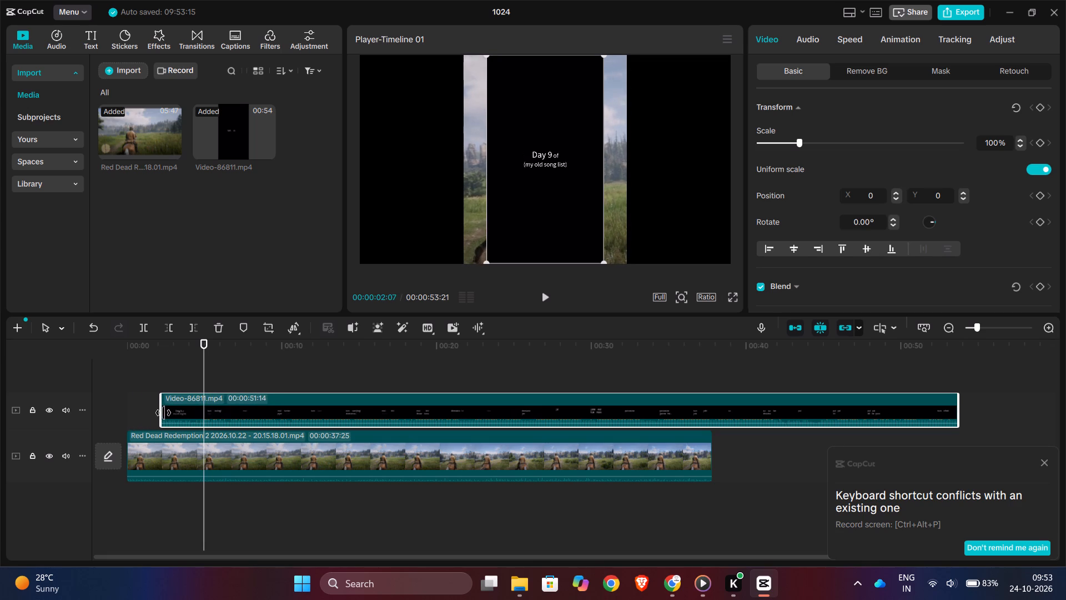
{"action": "left_click_drag", "start_coordinate": [163, 413], "coordinate": [167, 412]}
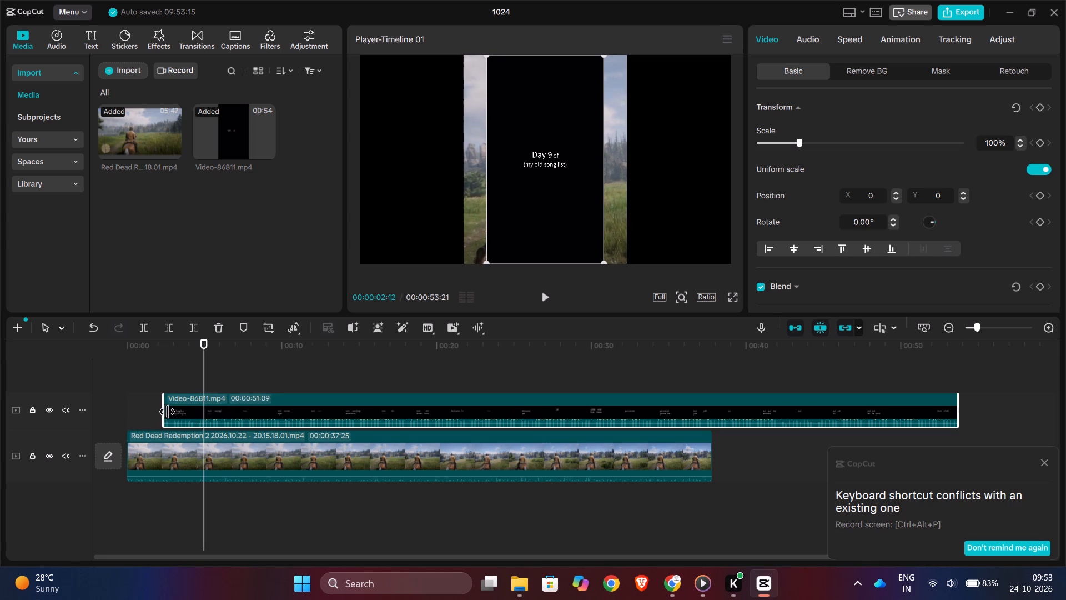
{"action": "left_click_drag", "start_coordinate": [167, 412], "coordinate": [167, 414]}
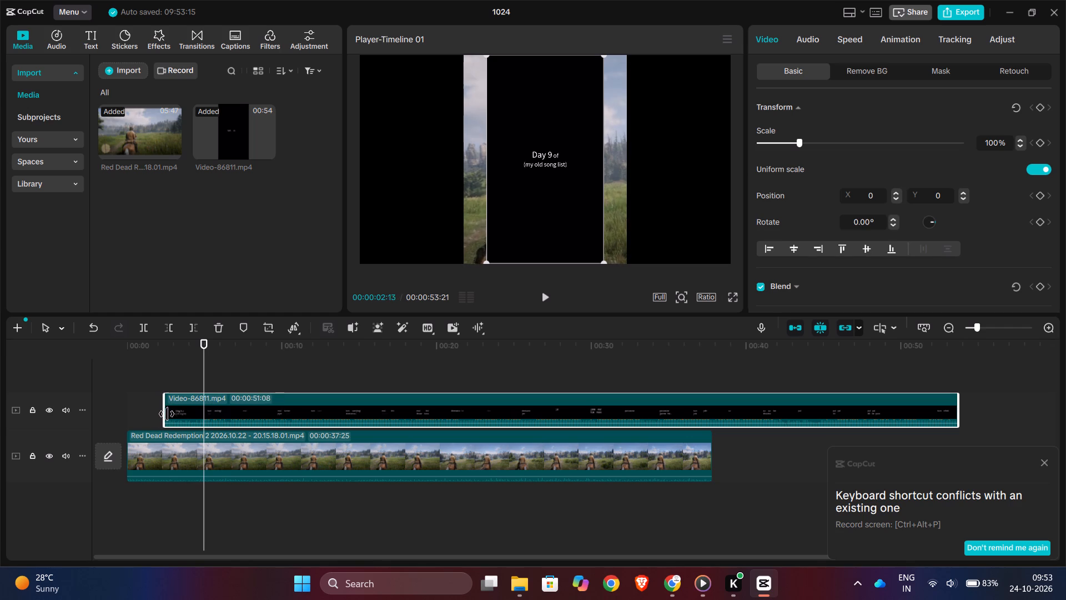
{"action": "left_click_drag", "start_coordinate": [167, 414], "coordinate": [168, 413]}
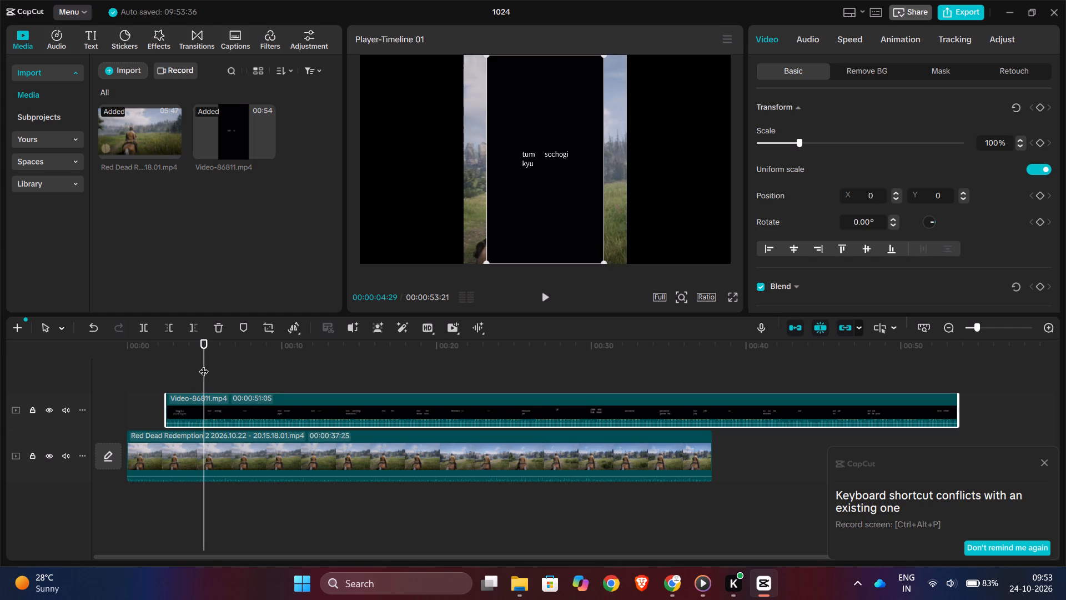
Play across the new beginning of the Video-86811 clip and move the trimmed clip to the start of the timeline.
{"action": "left_click_drag", "start_coordinate": [205, 364], "coordinate": [163, 361]}
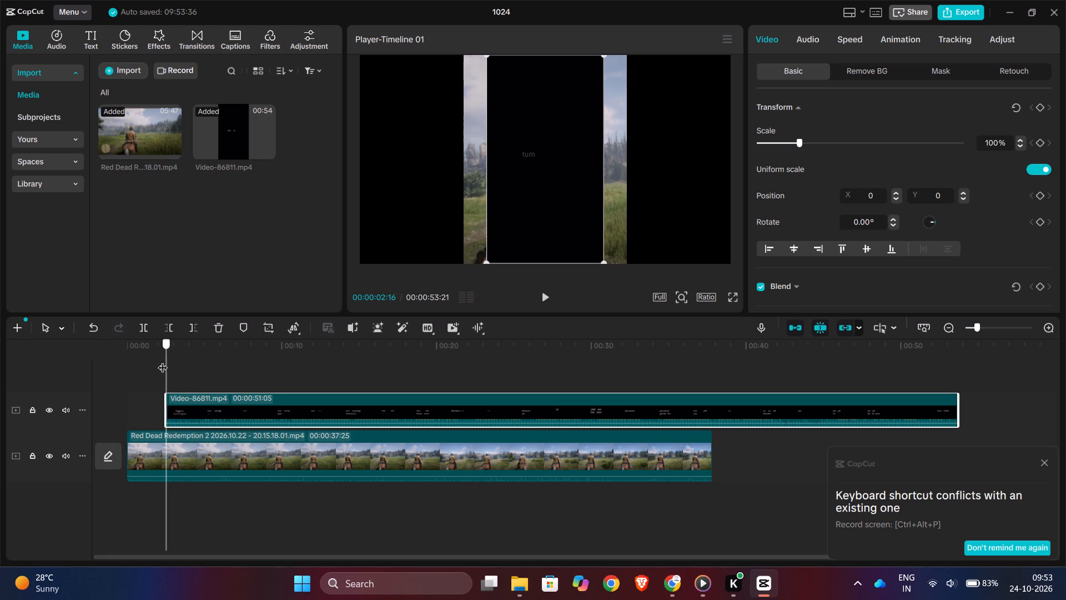
{"action": "left_click_drag", "start_coordinate": [163, 361], "coordinate": [152, 359]}
{"action": "key", "text": "space"}
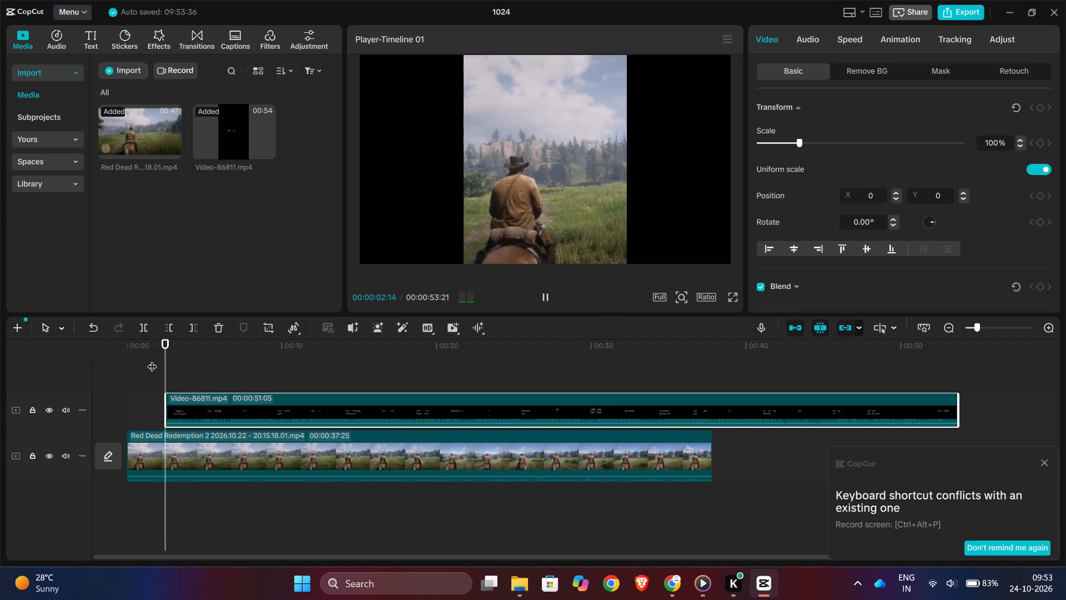
{"action": "key", "text": "space"}
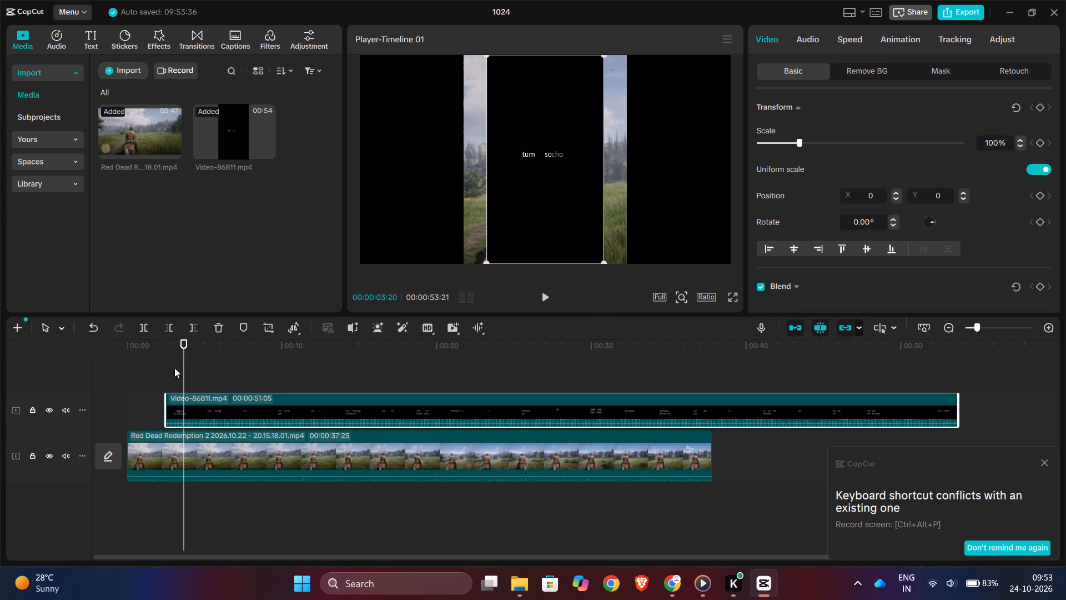
{"action": "left_click_drag", "start_coordinate": [205, 403], "coordinate": [161, 406]}
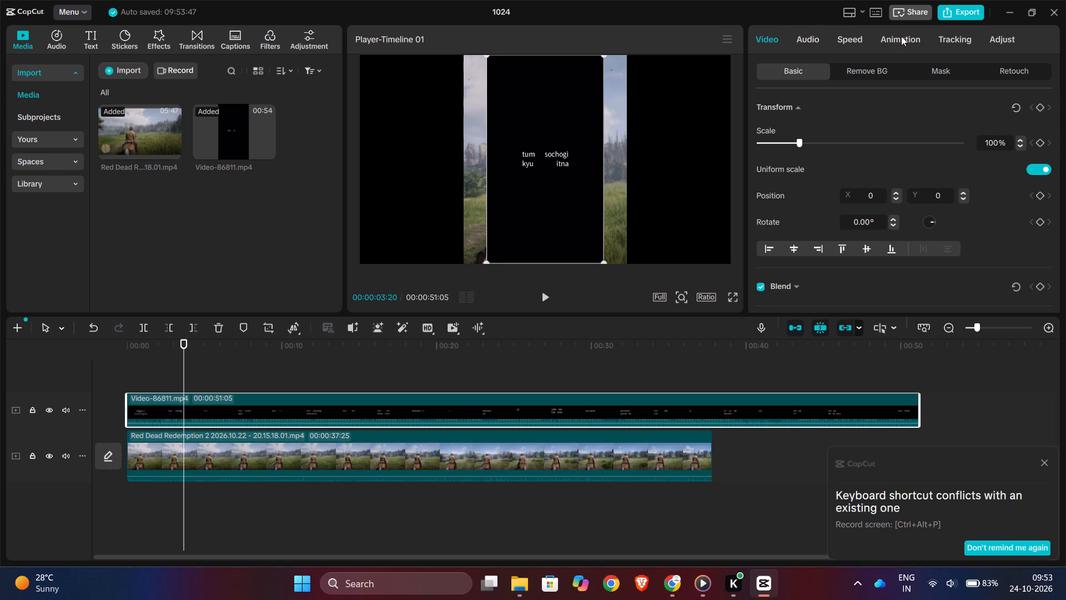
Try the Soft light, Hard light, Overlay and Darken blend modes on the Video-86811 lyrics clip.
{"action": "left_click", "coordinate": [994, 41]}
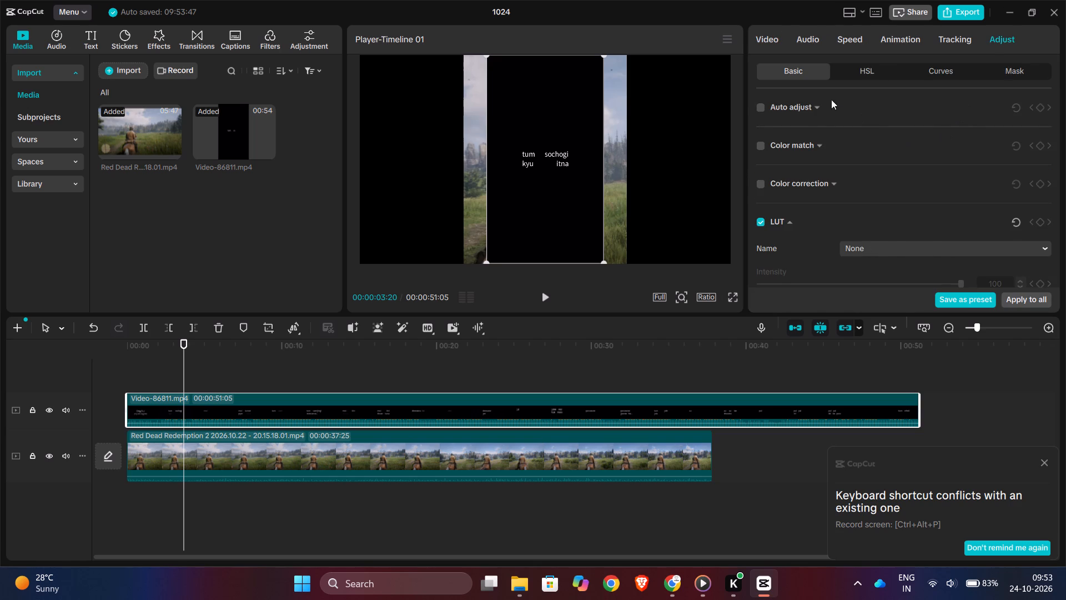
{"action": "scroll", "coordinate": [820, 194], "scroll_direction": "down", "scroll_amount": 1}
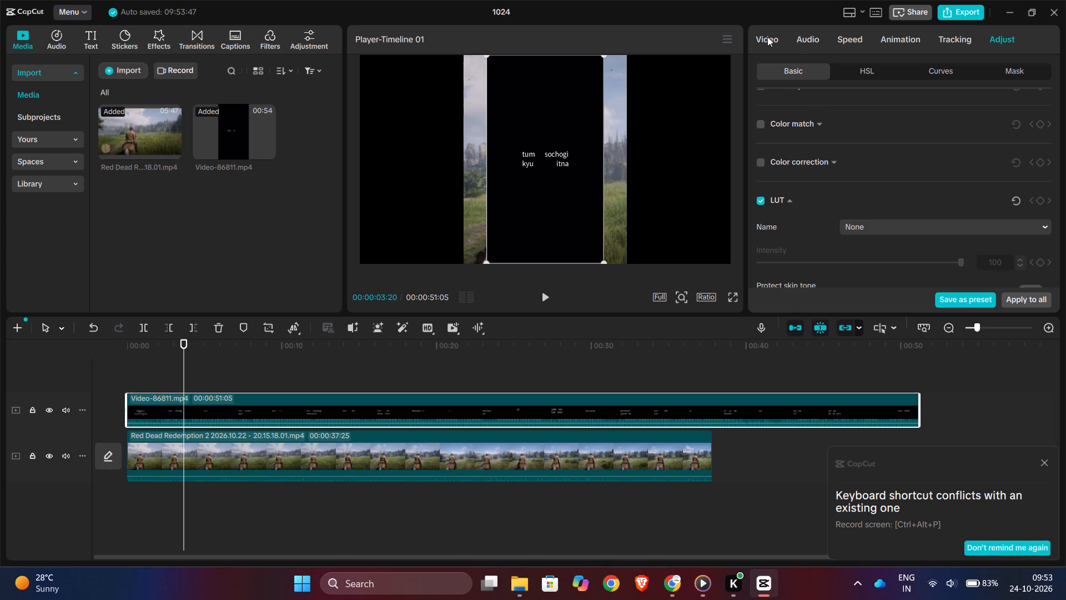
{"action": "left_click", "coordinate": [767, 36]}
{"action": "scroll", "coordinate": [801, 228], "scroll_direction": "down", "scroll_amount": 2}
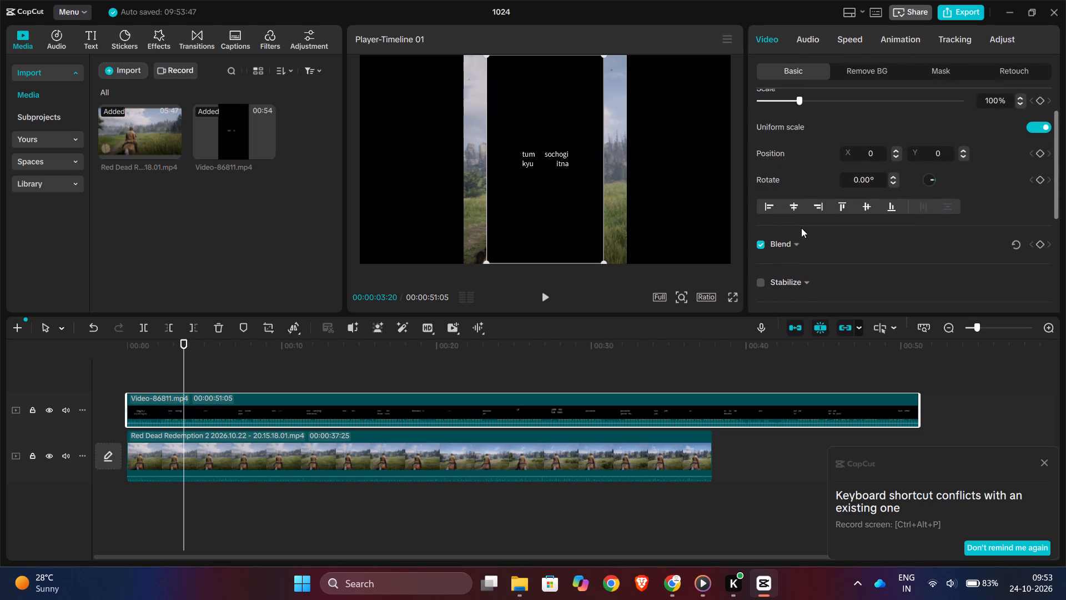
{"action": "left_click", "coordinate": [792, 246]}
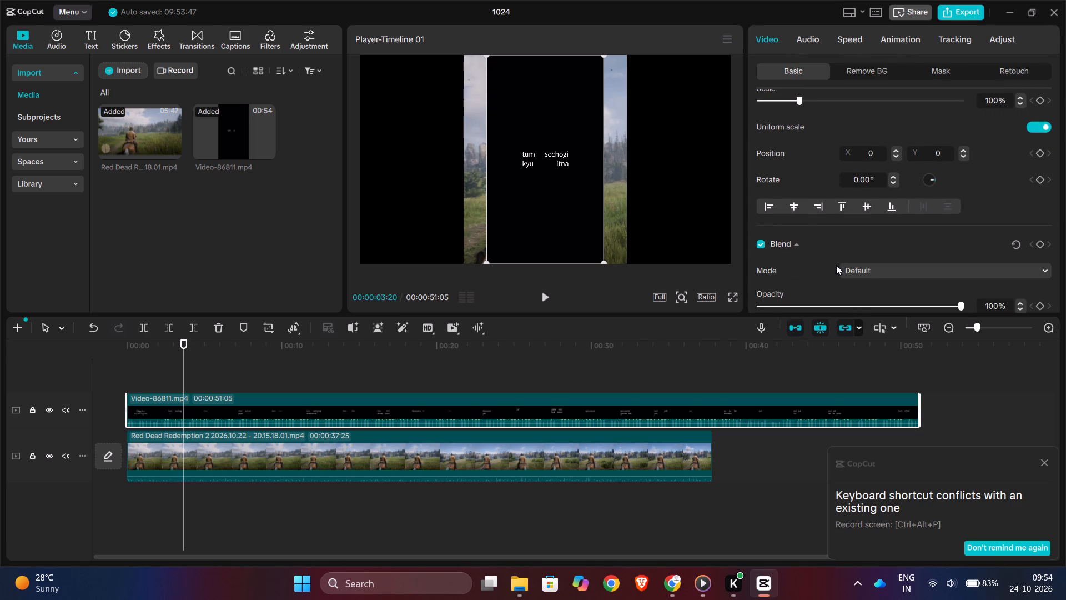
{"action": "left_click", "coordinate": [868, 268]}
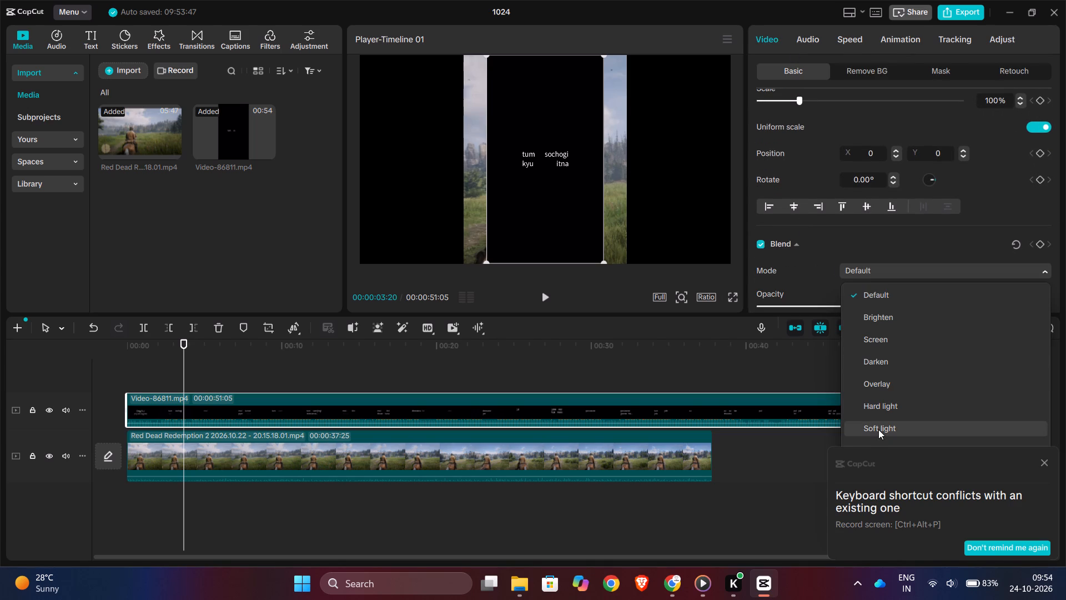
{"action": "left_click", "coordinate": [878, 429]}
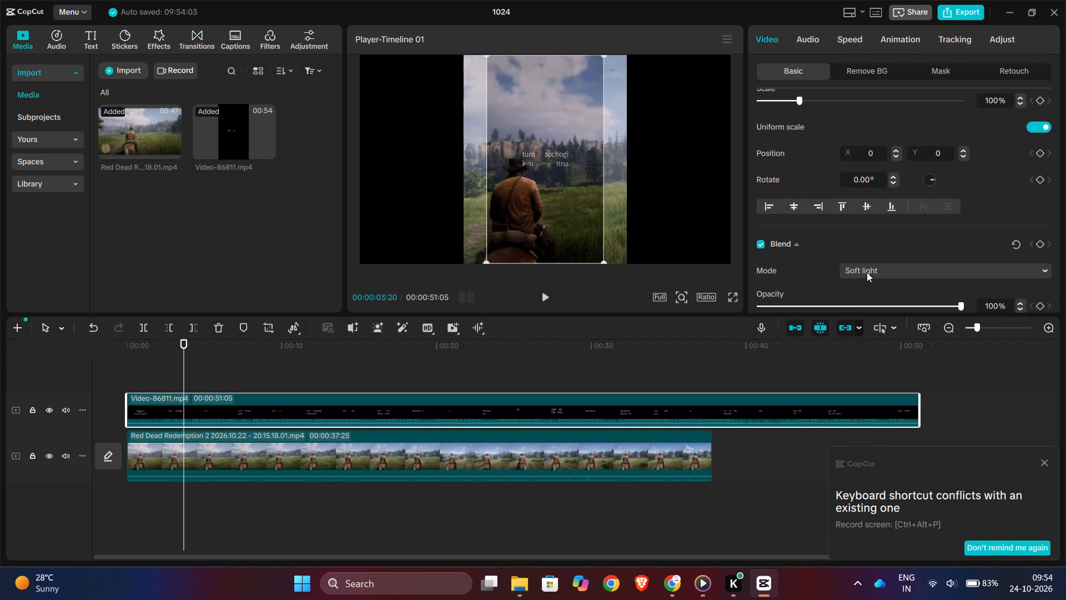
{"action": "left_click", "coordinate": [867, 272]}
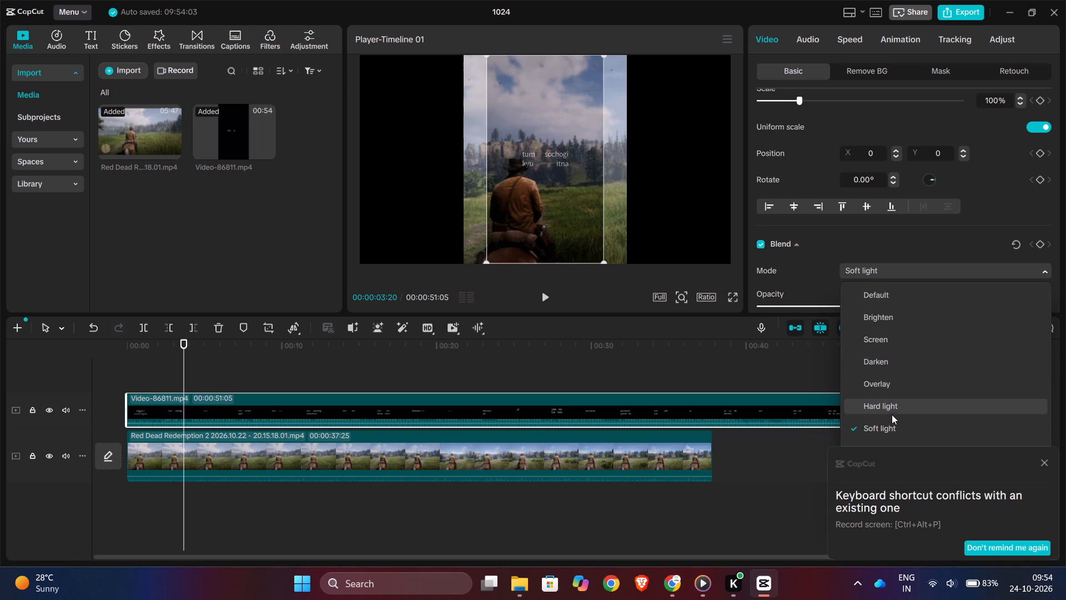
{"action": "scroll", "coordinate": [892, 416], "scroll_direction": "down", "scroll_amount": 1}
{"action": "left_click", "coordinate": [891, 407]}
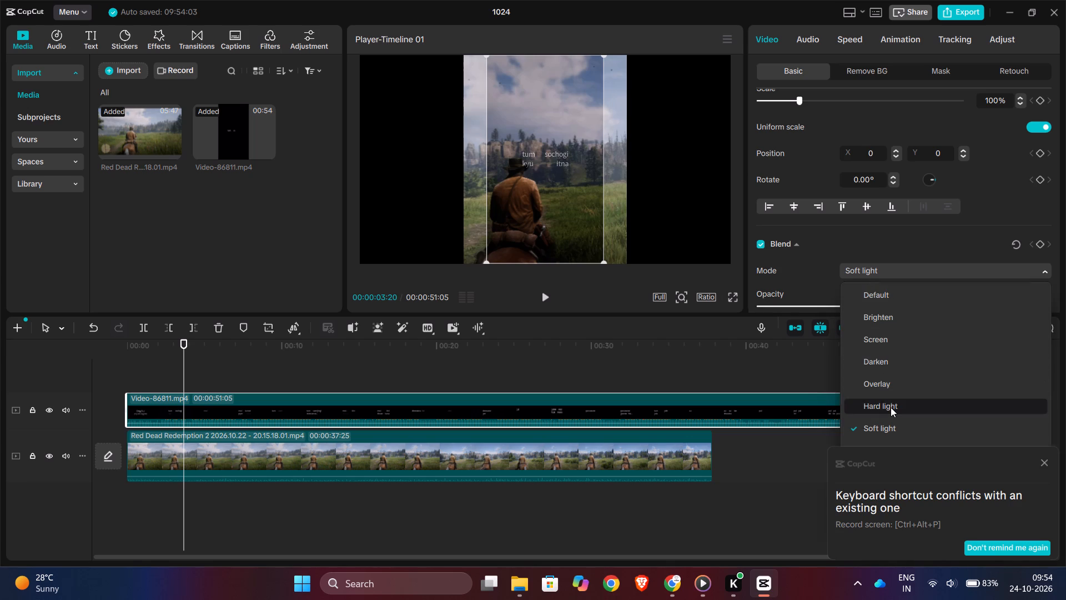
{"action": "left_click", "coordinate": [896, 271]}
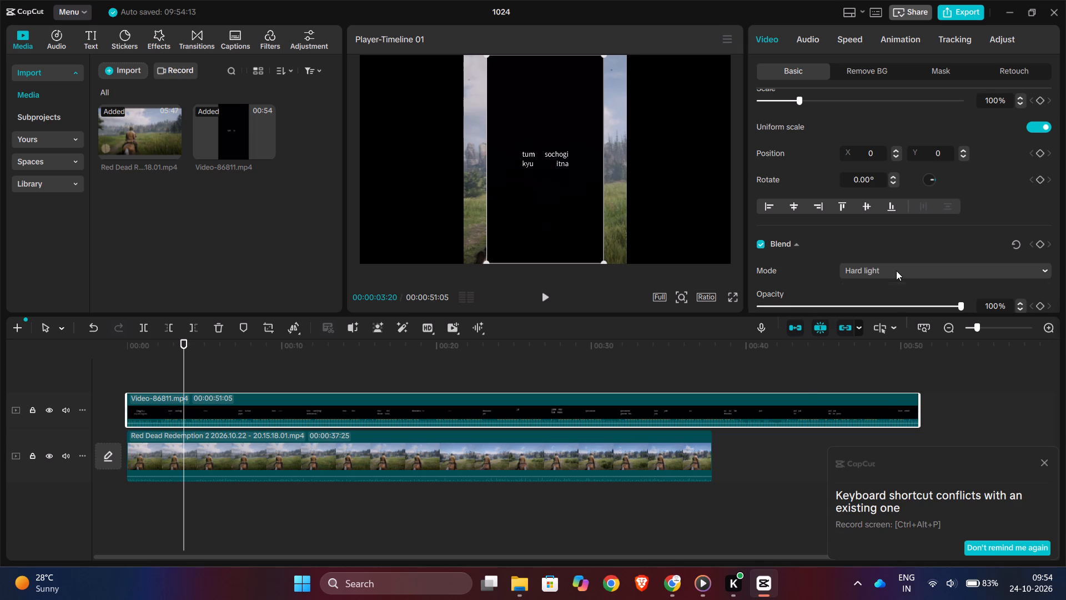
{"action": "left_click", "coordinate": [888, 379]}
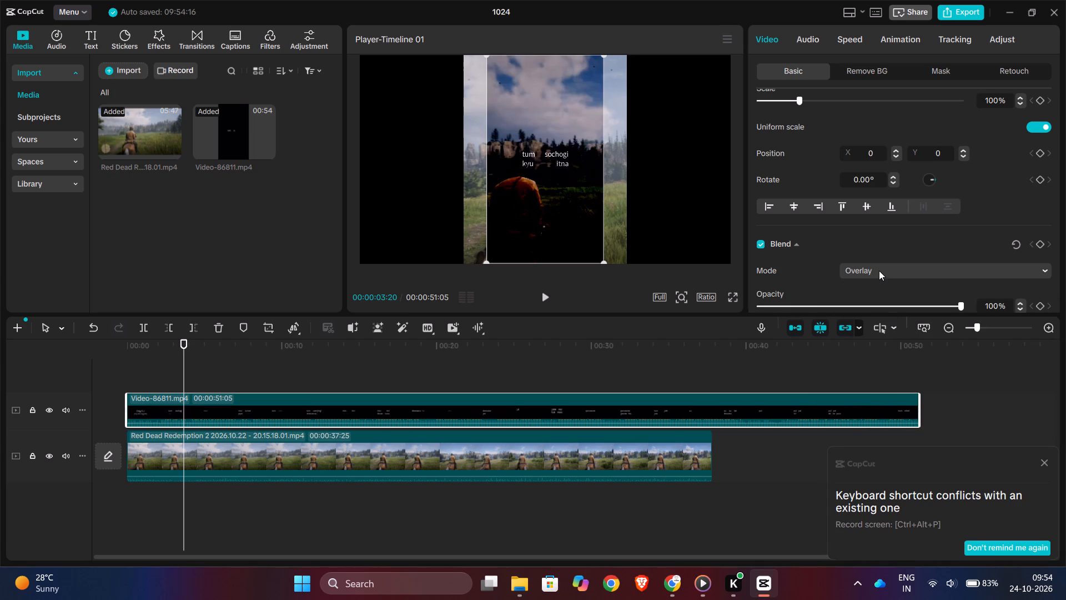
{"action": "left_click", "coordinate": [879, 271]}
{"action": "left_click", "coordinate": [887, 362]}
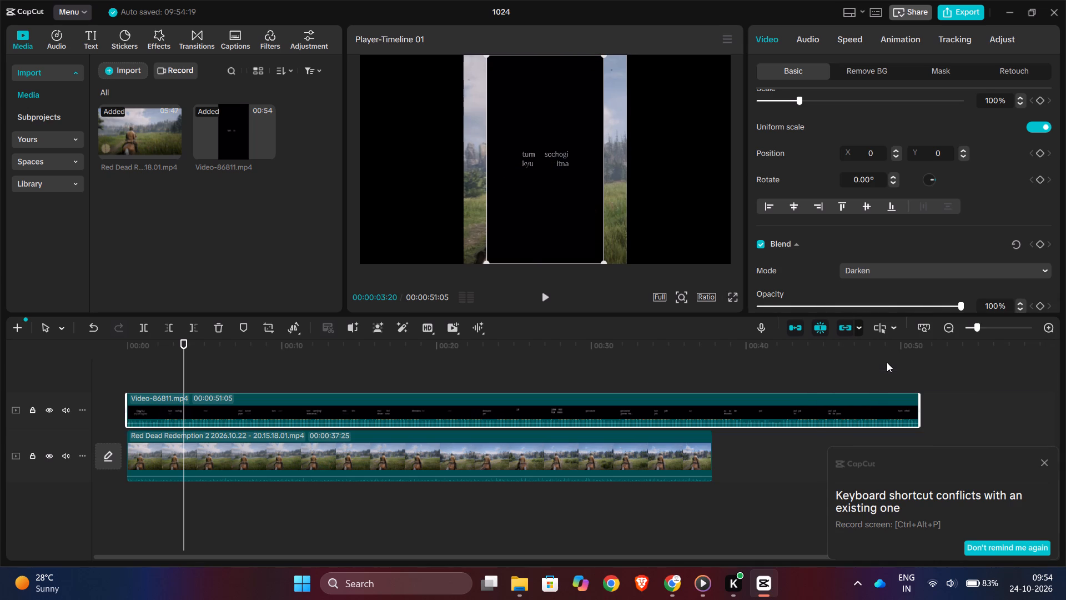
Set the Video-86811 clip's blend mode to Screen.
{"action": "left_click", "coordinate": [869, 272]}
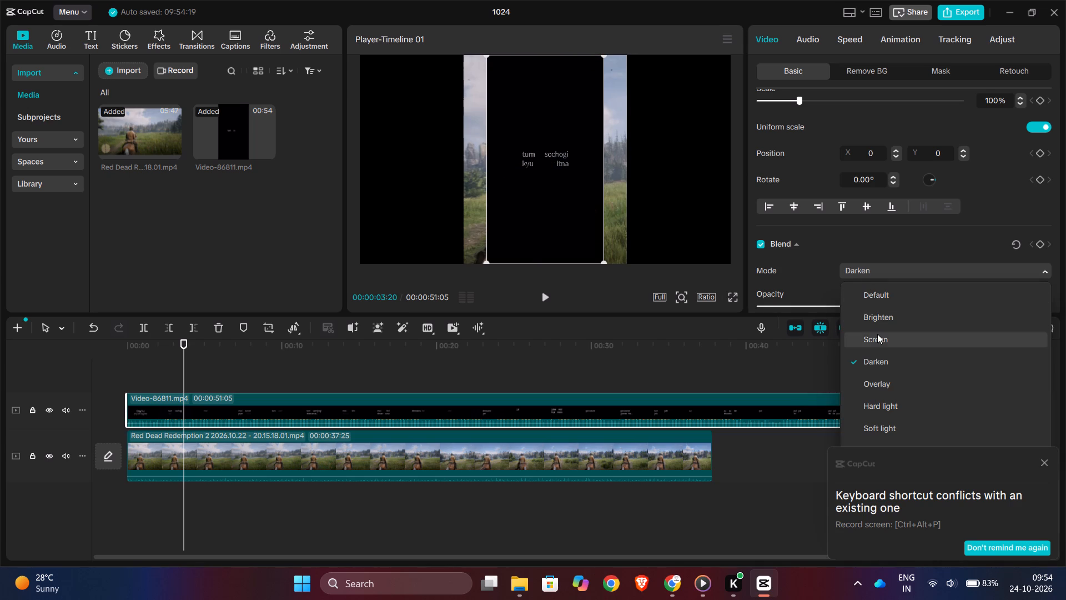
{"action": "left_click", "coordinate": [877, 337]}
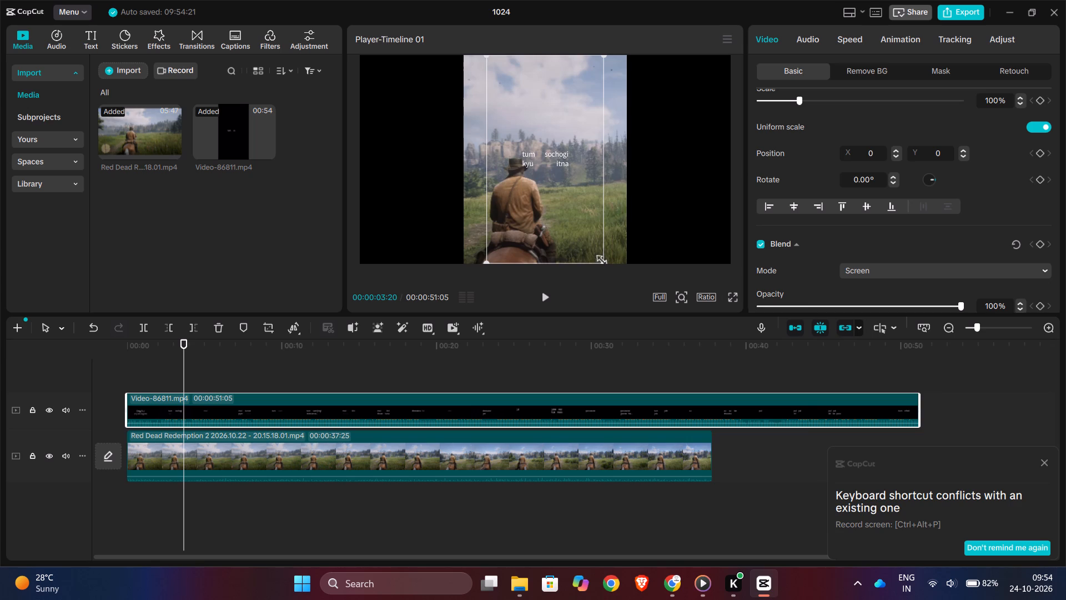
Enlarge the lyrics overlay to about 152%, place it beside the rider at about X 435, Y -456, and preview the result.
{"action": "left_click_drag", "start_coordinate": [602, 263], "coordinate": [678, 332]}
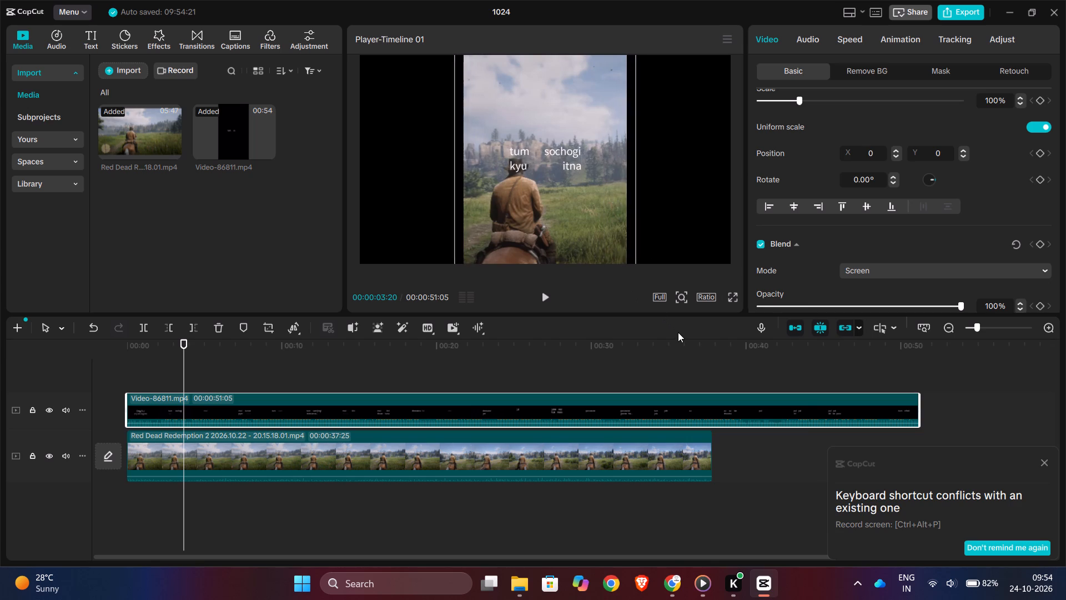
{"action": "left_click_drag", "start_coordinate": [678, 332], "coordinate": [675, 326]}
{"action": "left_click_drag", "start_coordinate": [514, 179], "coordinate": [546, 157]}
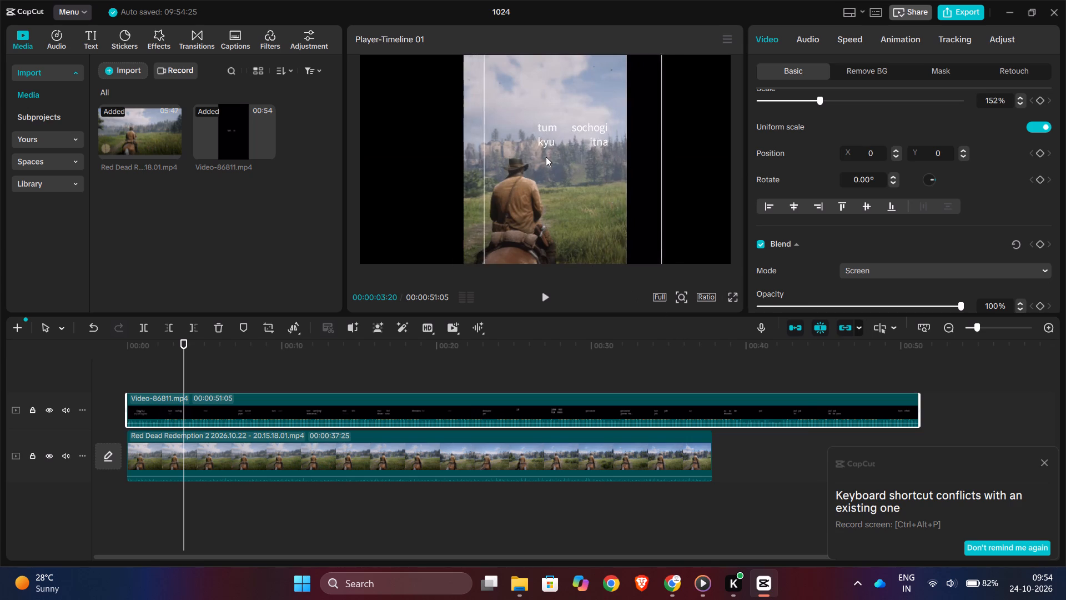
{"action": "left_click_drag", "start_coordinate": [546, 157], "coordinate": [556, 223]}
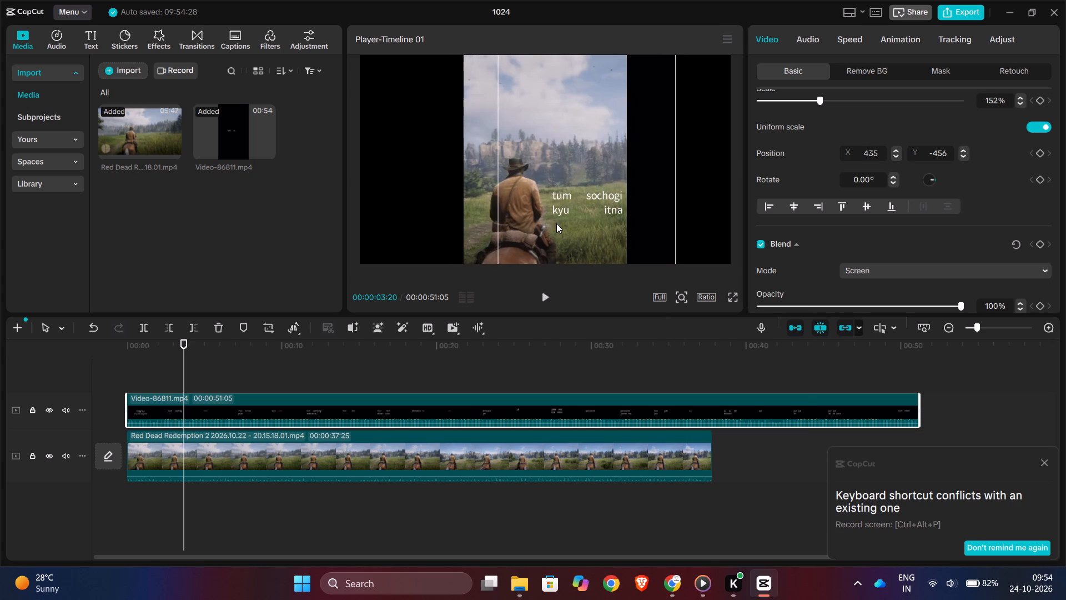
{"action": "key", "text": "space"}
{"action": "key", "text": "space"}
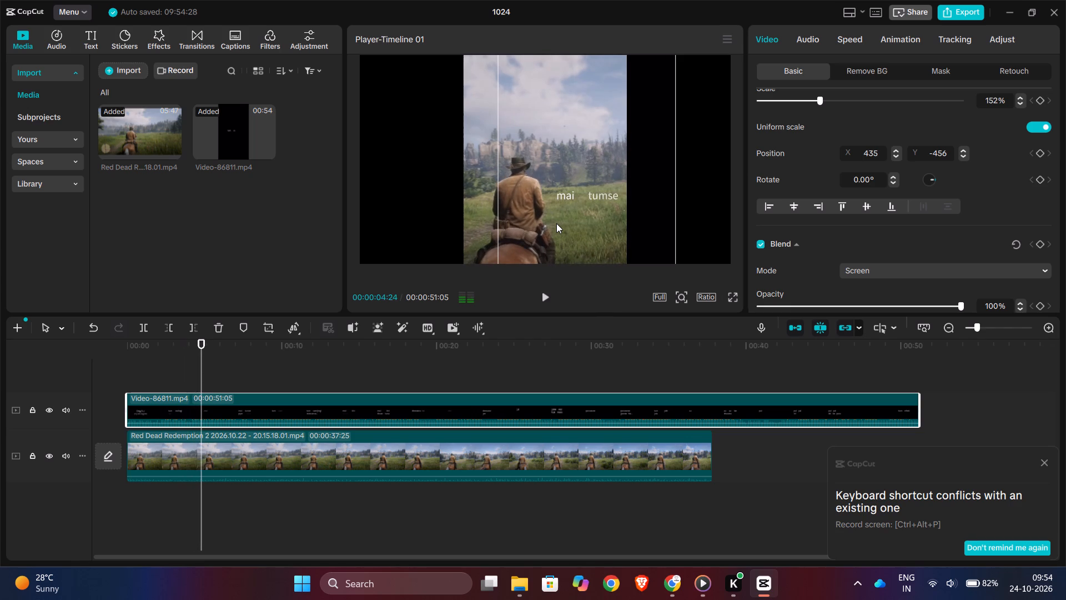
{"action": "key", "text": "space"}
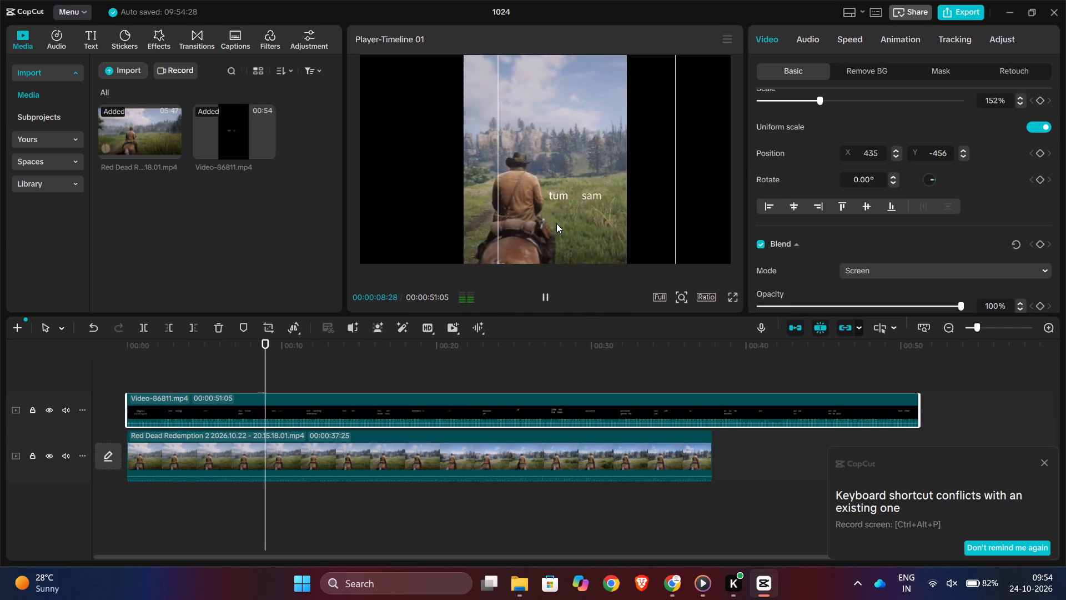
{"action": "key", "text": "space"}
Select the Red Dead Redemption 2 gameplay clip, return the playhead to the timeline start and open the Filters library.
{"action": "left_click", "coordinate": [509, 448]}
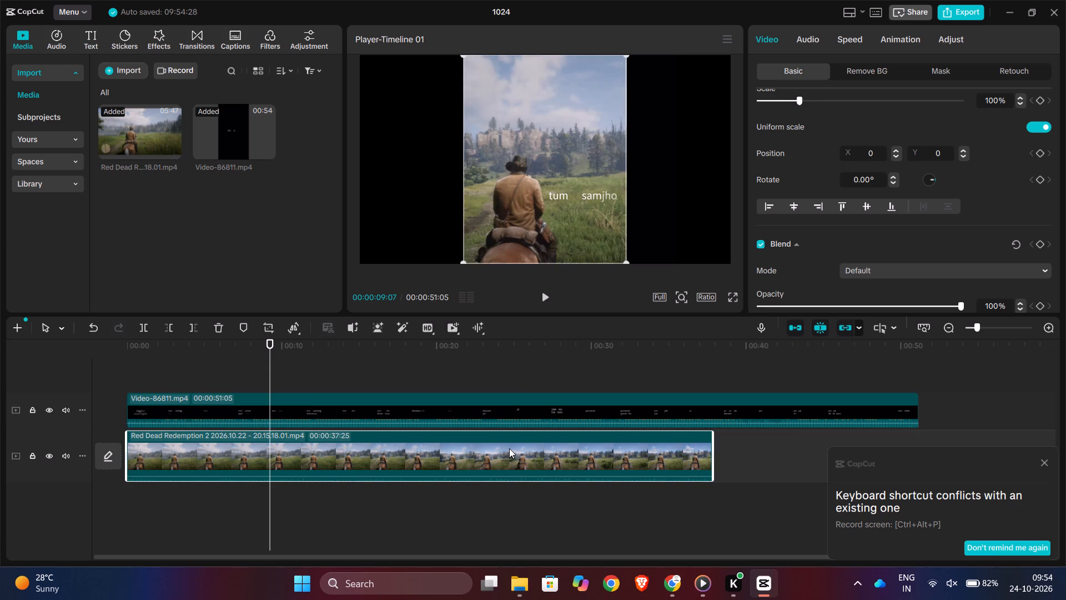
{"action": "right_click", "coordinate": [509, 448]}
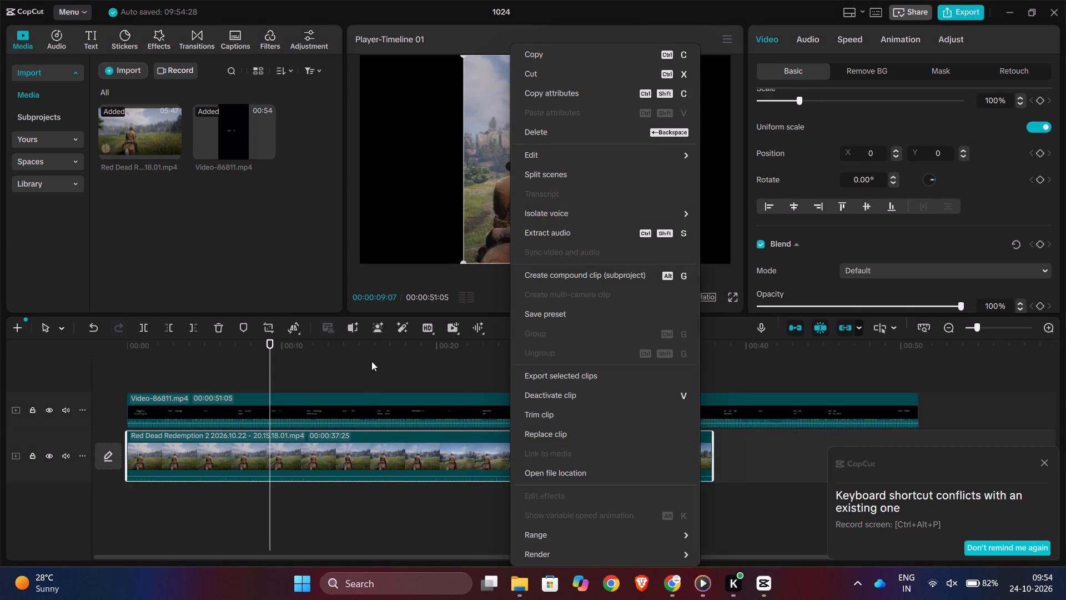
{"action": "left_click", "coordinate": [268, 359]}
{"action": "left_click_drag", "start_coordinate": [268, 359], "coordinate": [210, 365]}
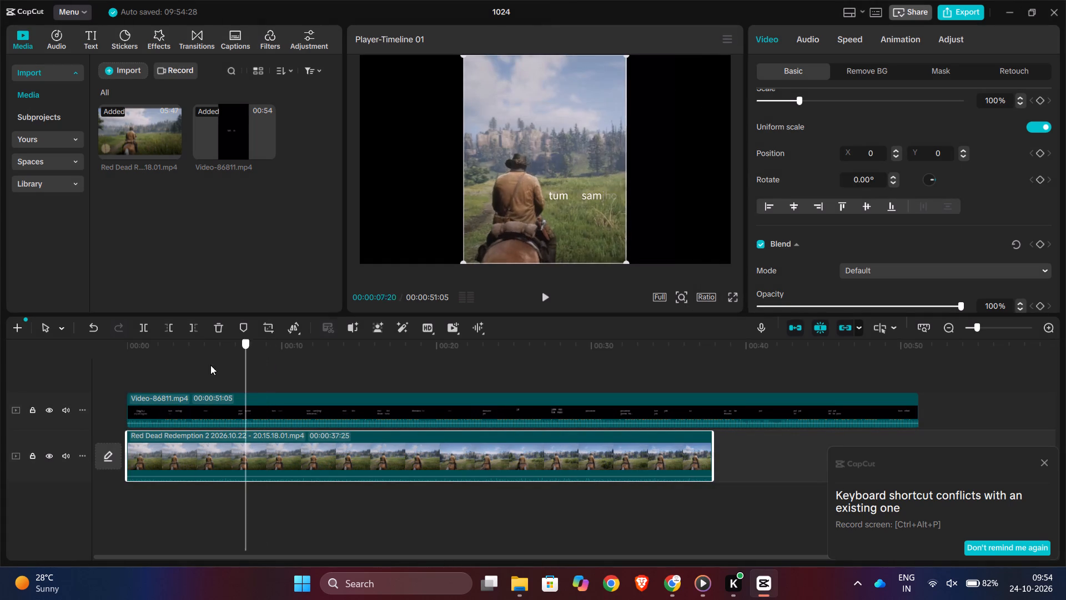
{"action": "left_click_drag", "start_coordinate": [210, 365], "coordinate": [128, 368]}
{"action": "left_click", "coordinate": [265, 32]}
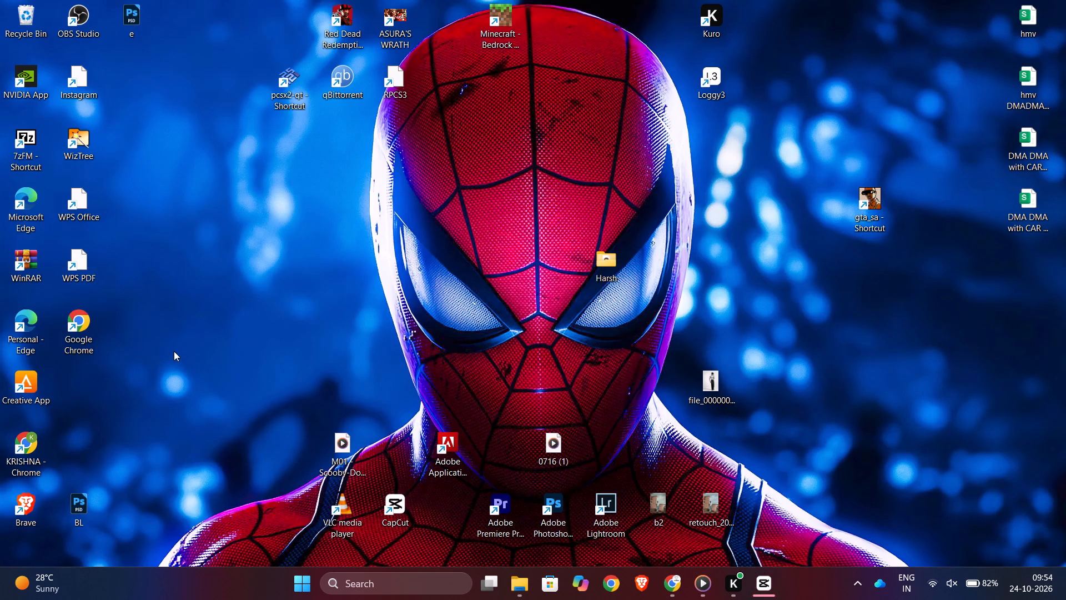
Search Windows for "vp", launch X-VPN and connect through its Free Servers.
{"action": "left_click", "coordinate": [431, 582]}
{"action": "type", "text": "vp"}
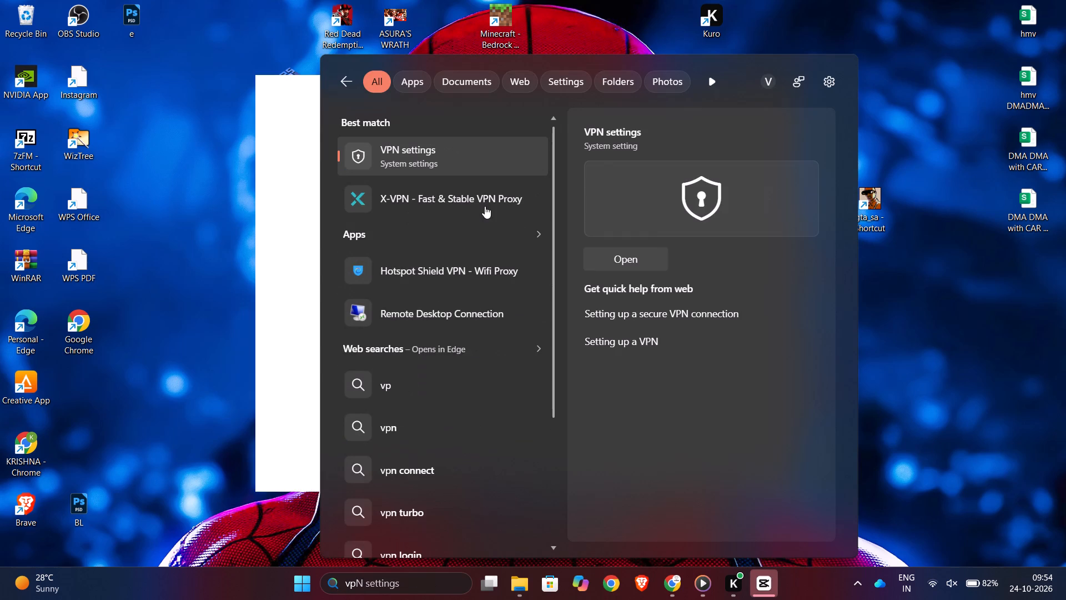
{"action": "left_click", "coordinate": [485, 206]}
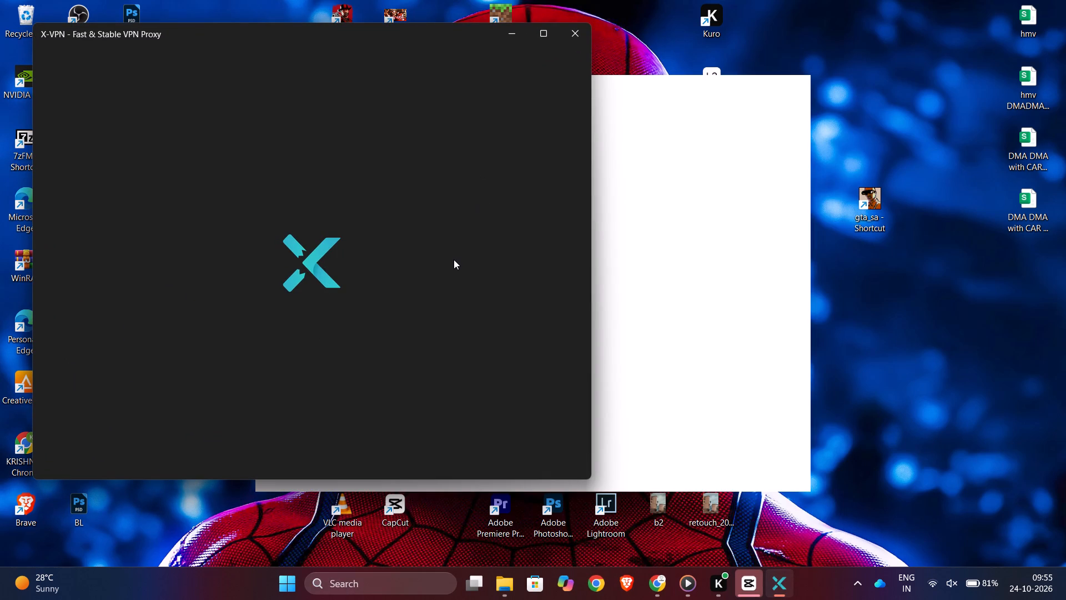
{"action": "left_click", "coordinate": [516, 286]}
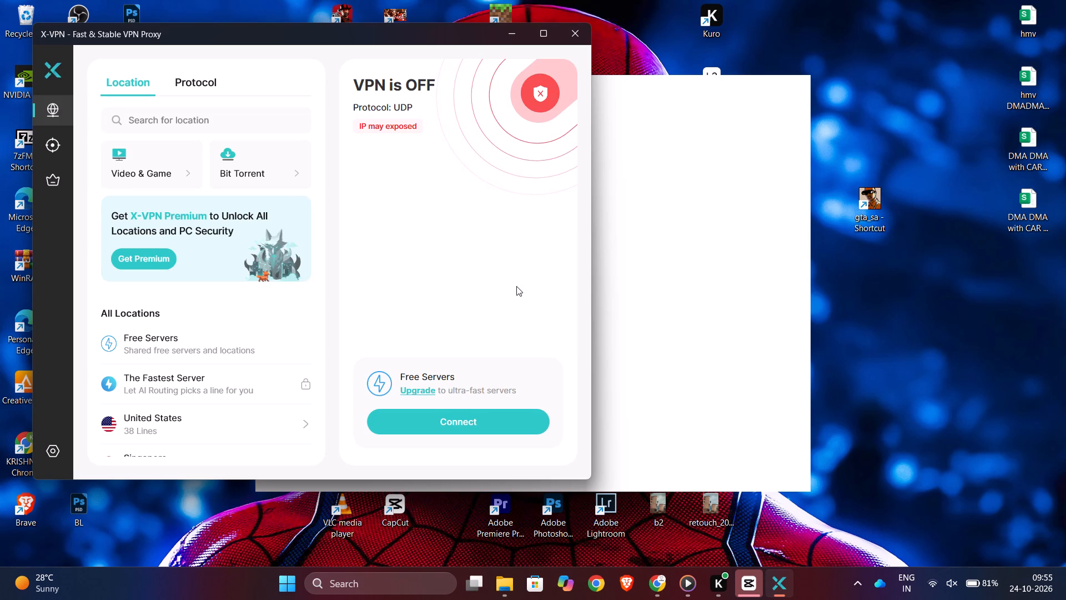
{"action": "left_click", "coordinate": [471, 421]}
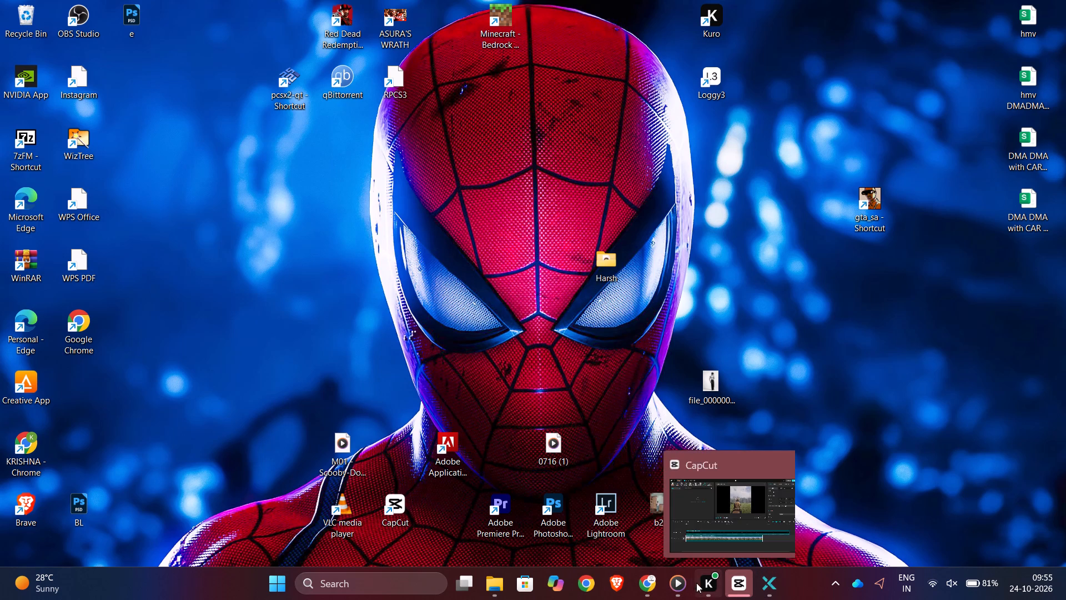
Switch back to CapCut and reload the Filters library.
{"action": "left_click", "coordinate": [730, 584]}
{"action": "left_click", "coordinate": [747, 583]}
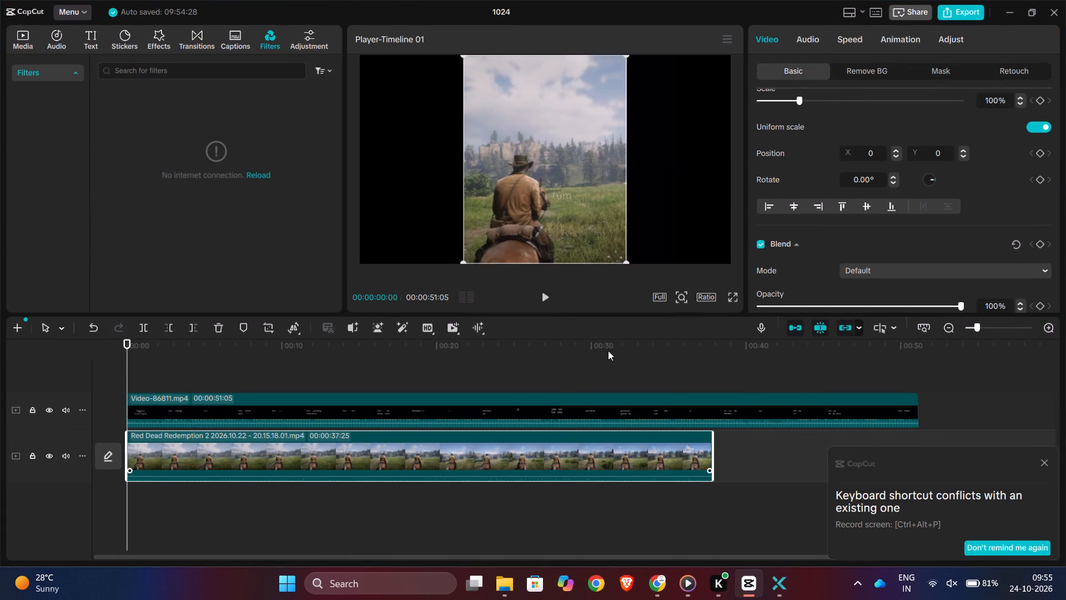
{"action": "left_click", "coordinate": [260, 173]}
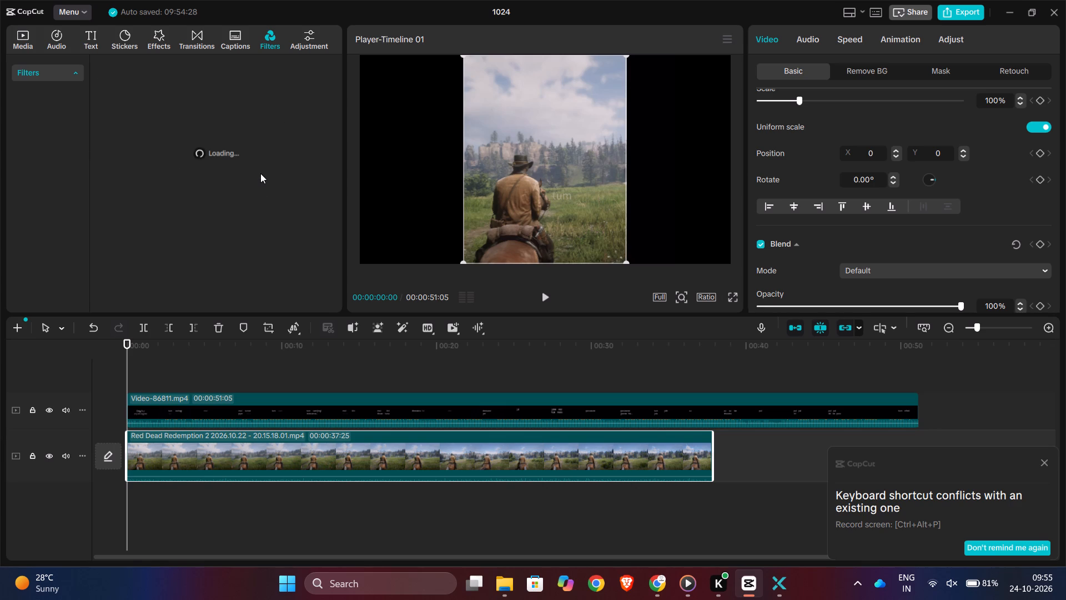
{"action": "triple_click", "coordinate": [260, 173]}
Close the 1024 project and bring up the Projects list on the CapCut home screen.
{"action": "left_click", "coordinate": [1053, 11]}
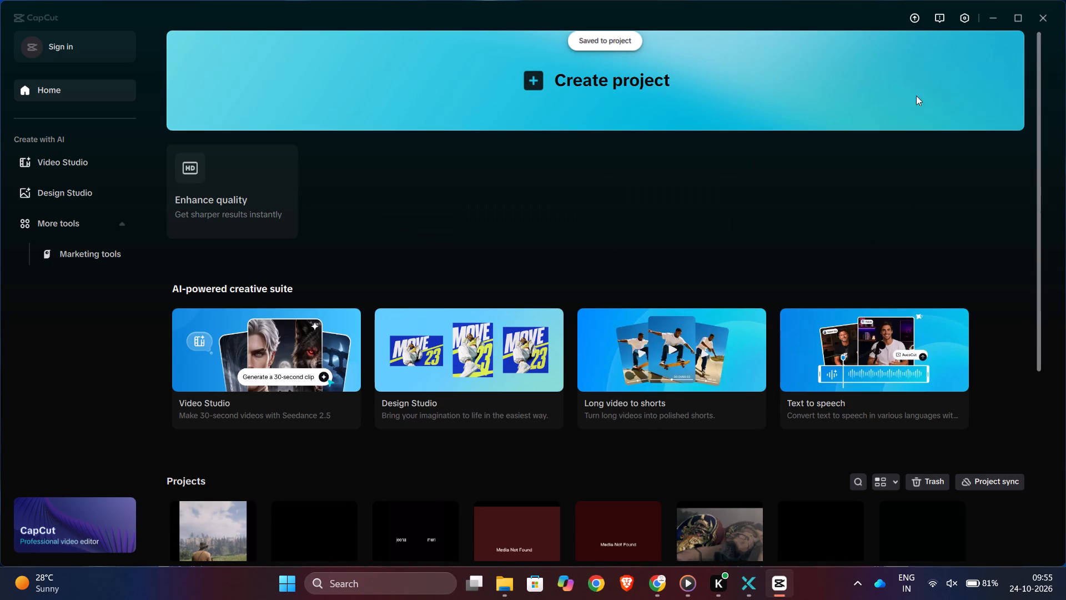
{"action": "scroll", "coordinate": [193, 276], "scroll_direction": "down", "scroll_amount": 4}
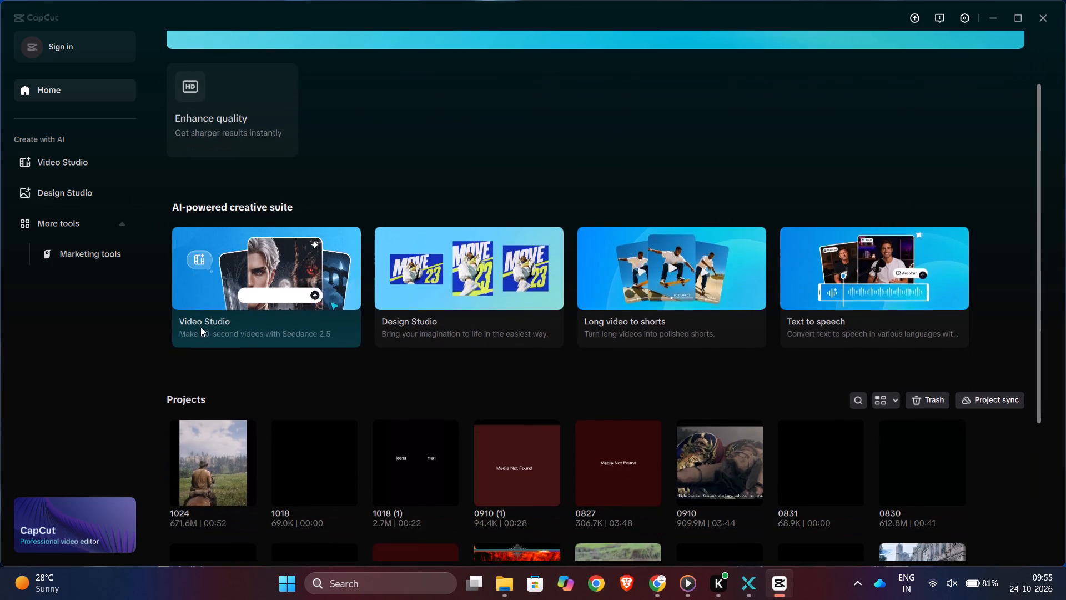
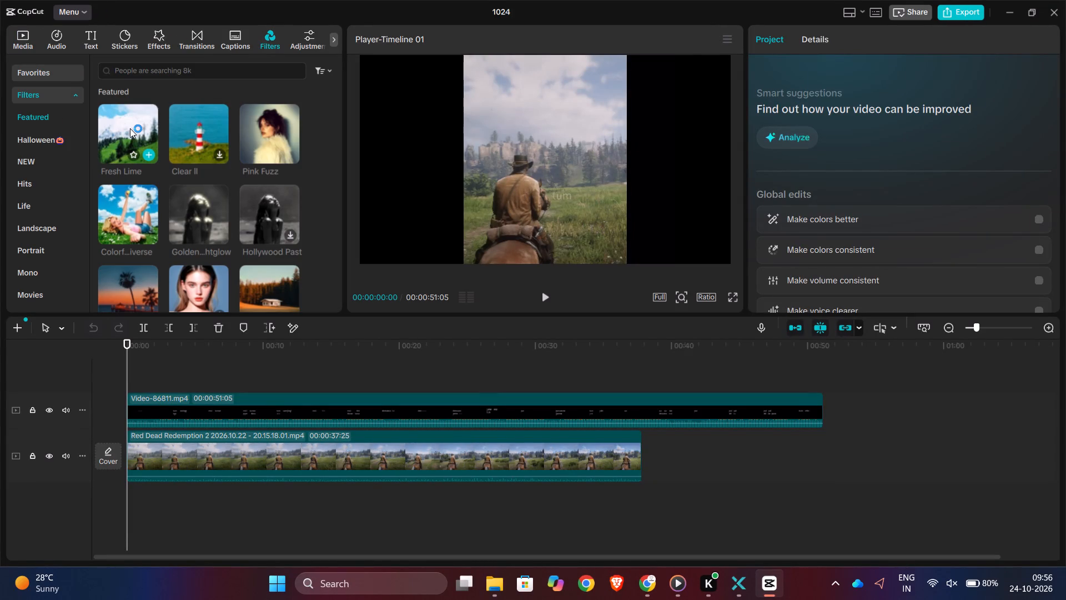
Preview the Fresh Lime and Pink Fuzz filters from the Featured filters on the edit and compare them.
{"action": "left_click", "coordinate": [130, 128]}
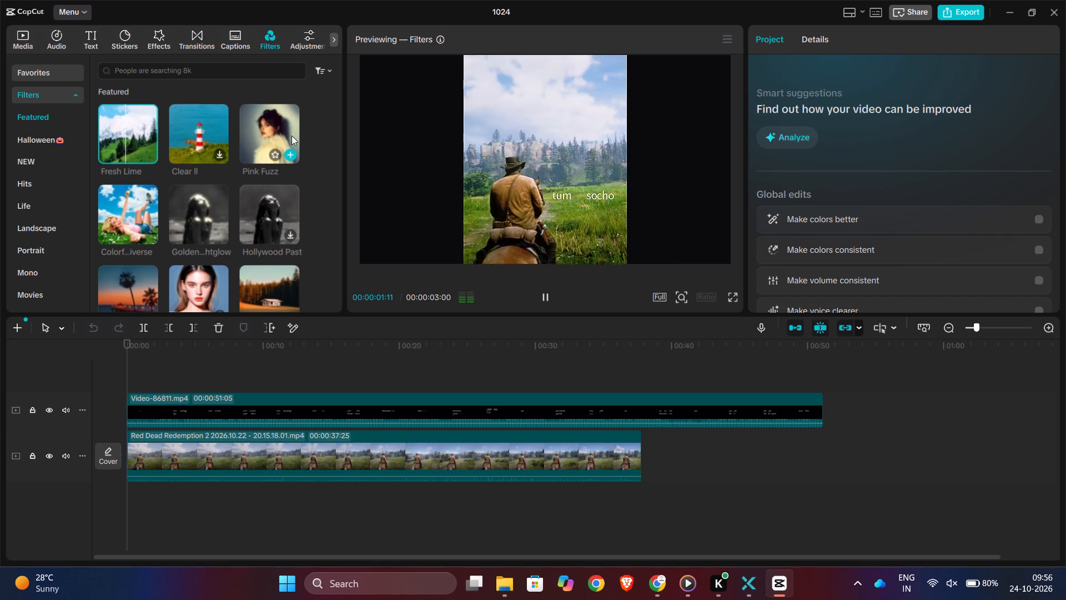
{"action": "left_click", "coordinate": [273, 126]}
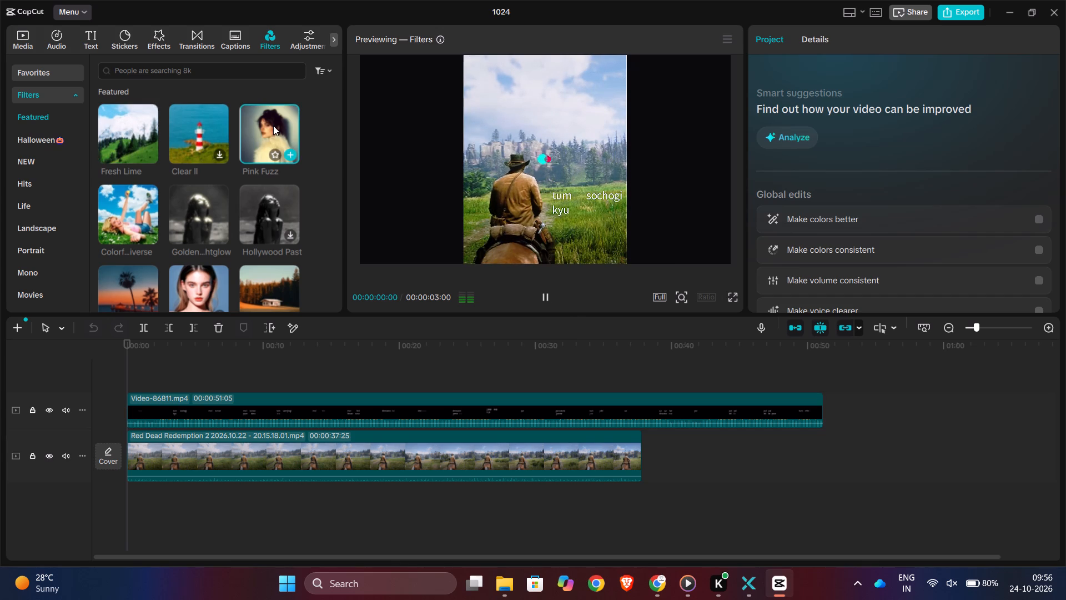
{"action": "scroll", "coordinate": [203, 203], "scroll_direction": "up", "scroll_amount": 1}
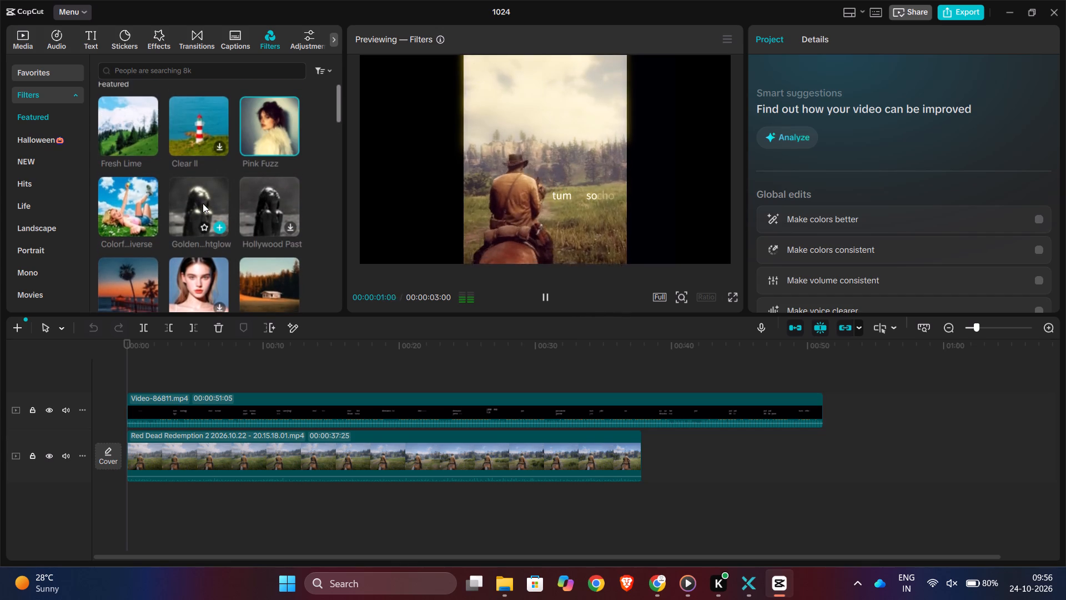
{"action": "scroll", "coordinate": [203, 203], "scroll_direction": "up", "scroll_amount": 1}
{"action": "left_click", "coordinate": [121, 139]}
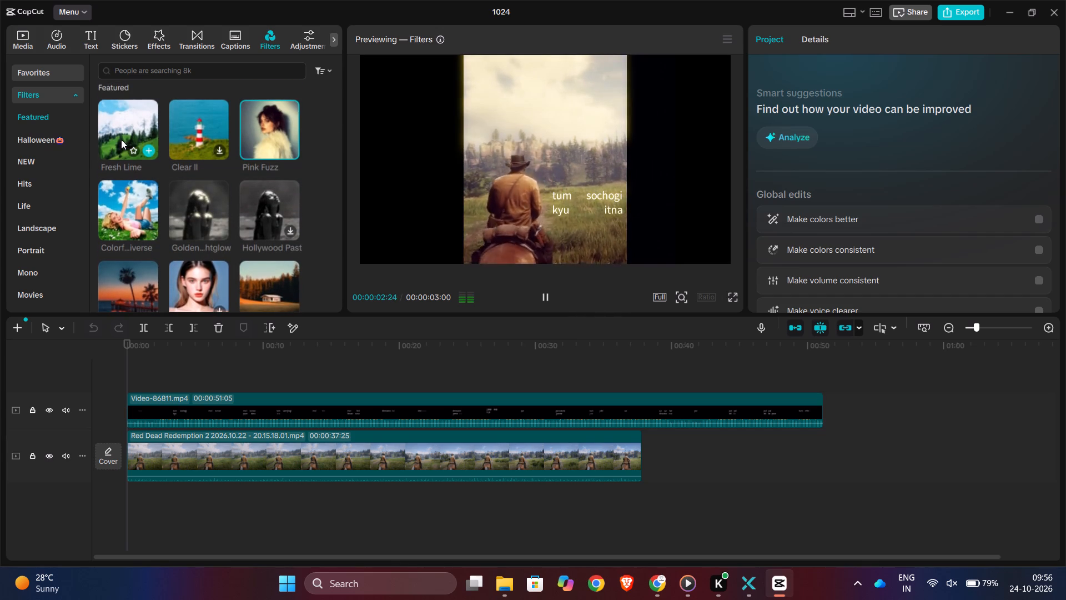
{"action": "scroll", "coordinate": [121, 139], "scroll_direction": "up", "scroll_amount": 1}
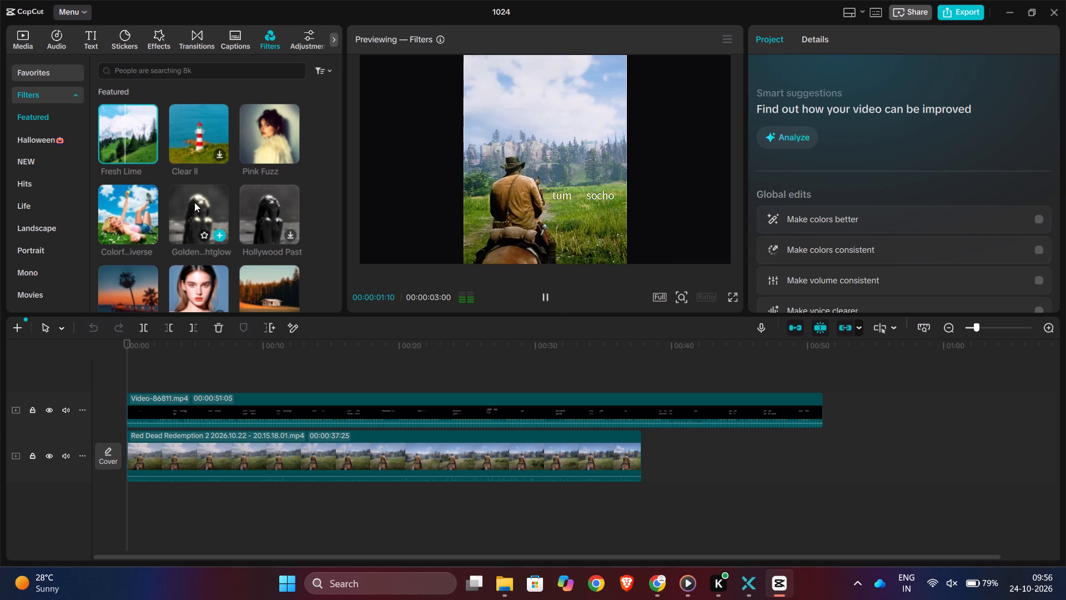
Preview the black-and-white Golden...htglow filter on the edit in full screen, and return to the editor.
{"action": "left_click", "coordinate": [194, 202]}
{"action": "scroll", "coordinate": [194, 202], "scroll_direction": "down", "scroll_amount": 1}
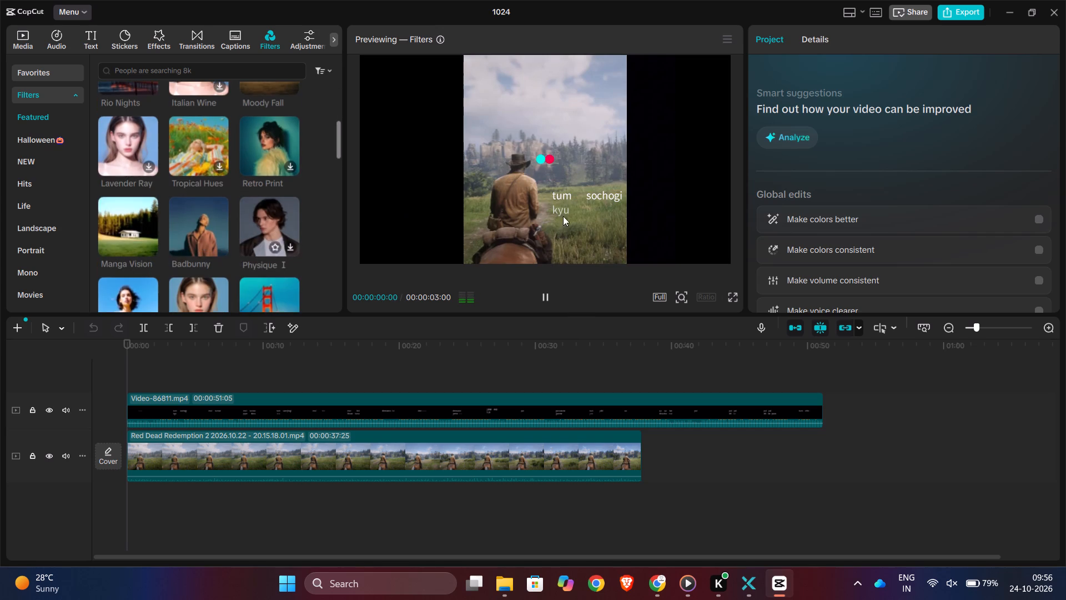
{"action": "left_click", "coordinate": [733, 297]}
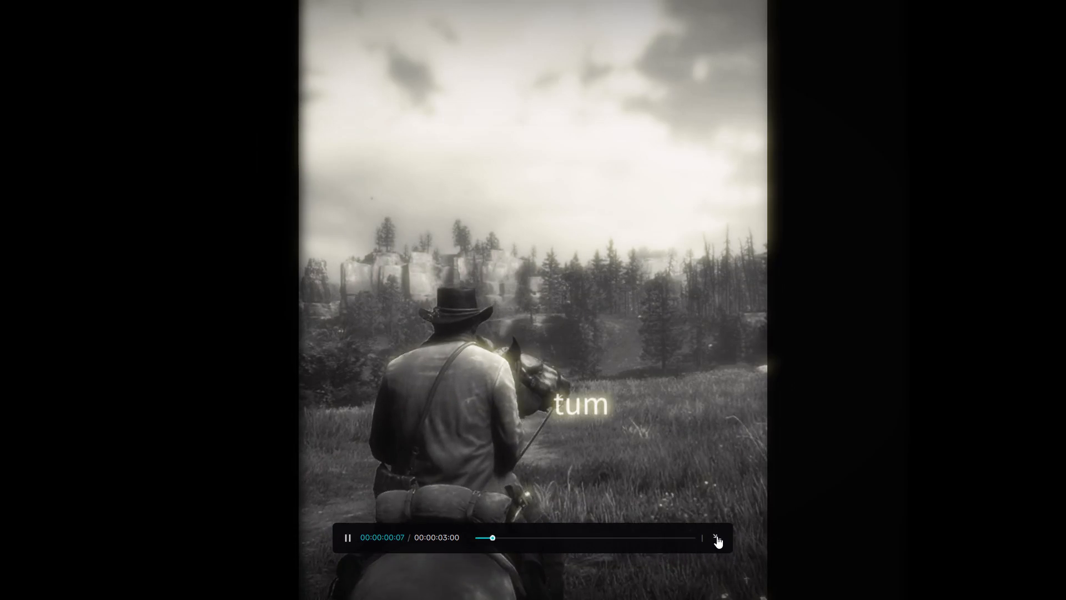
{"action": "left_click", "coordinate": [717, 536]}
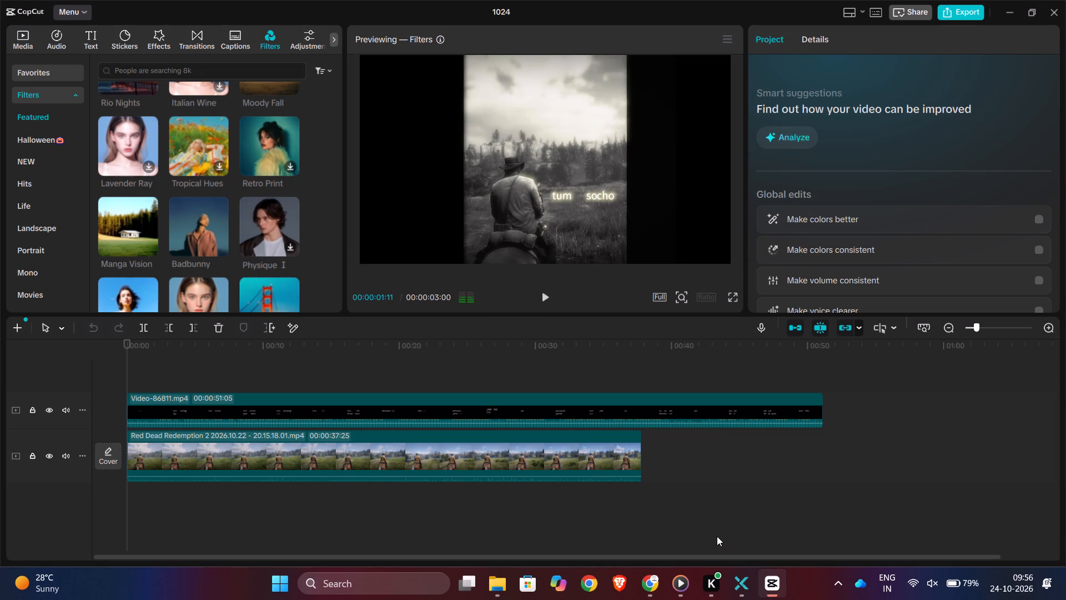
Preview the Badbunny filter on the edit, play it in full screen and return to the editor.
{"action": "left_click", "coordinate": [209, 213]}
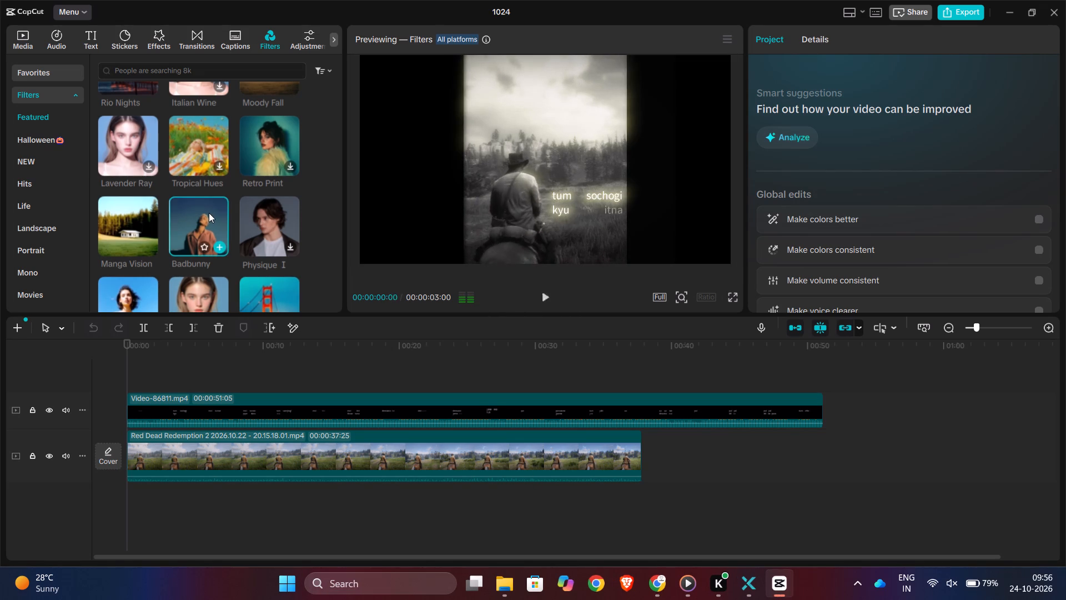
{"action": "left_click", "coordinate": [732, 297]}
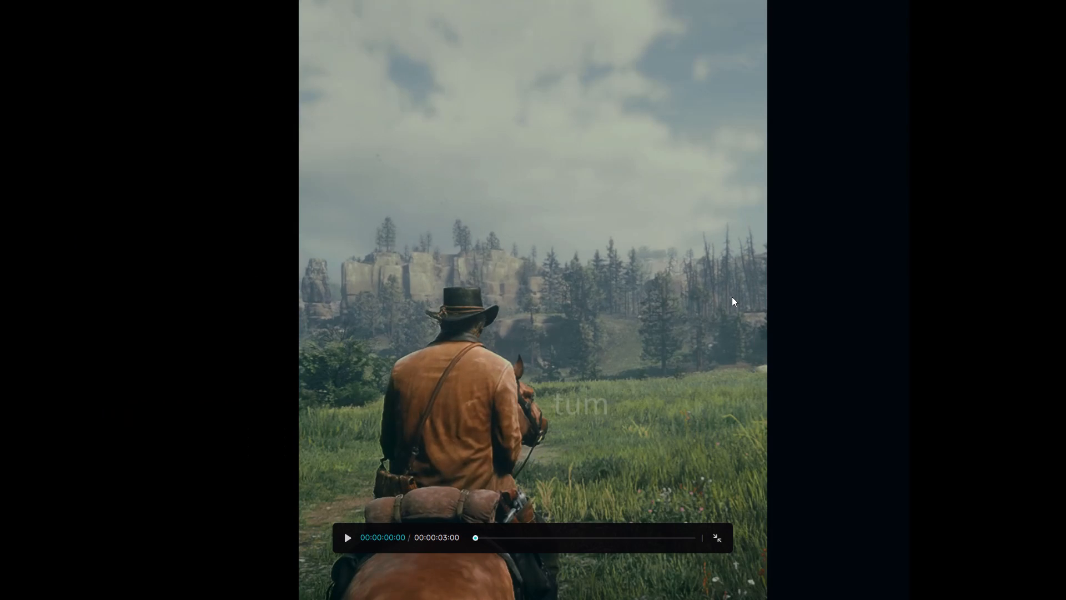
{"action": "left_click", "coordinate": [346, 537]}
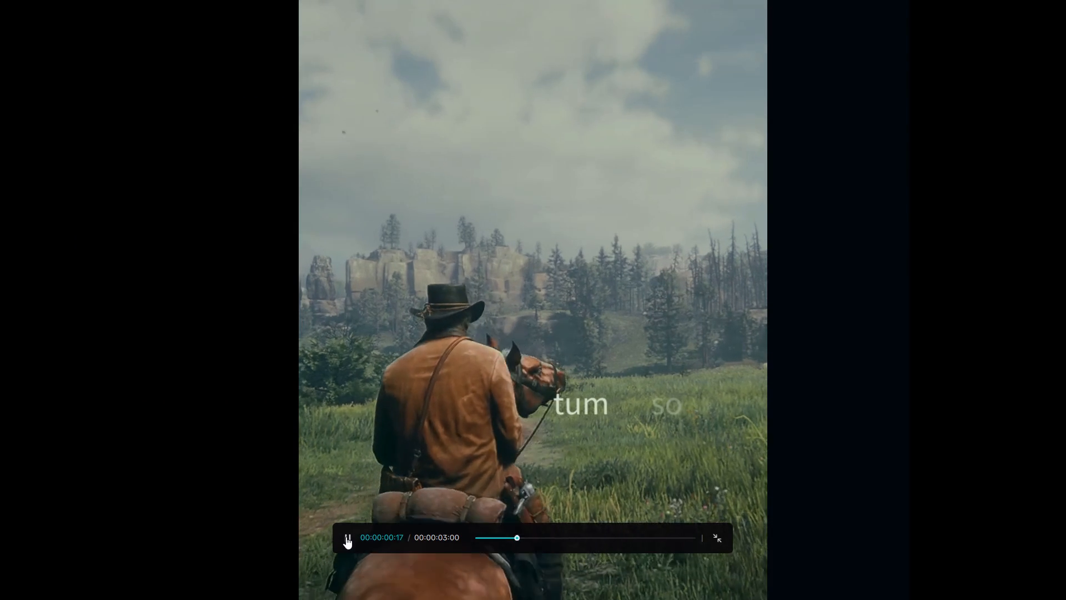
{"action": "left_click", "coordinate": [722, 542]}
Step the Badbunny filter preview forward frame by frame to 00:00:01:11.
{"action": "scroll", "coordinate": [477, 500], "scroll_direction": "right", "scroll_amount": 1}
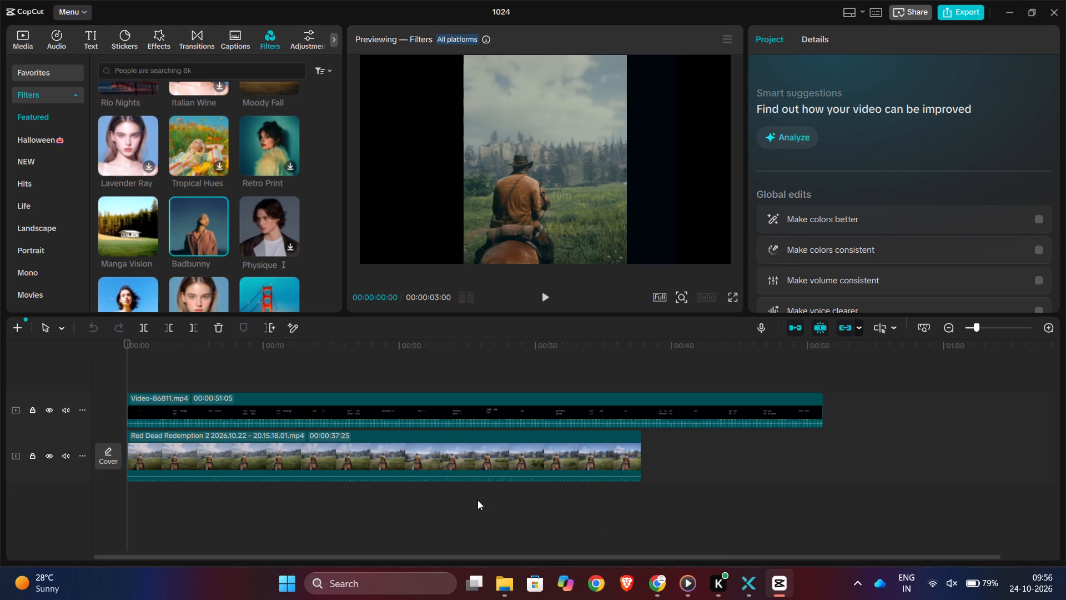
{"action": "scroll", "coordinate": [477, 500], "scroll_direction": "right", "scroll_amount": 2}
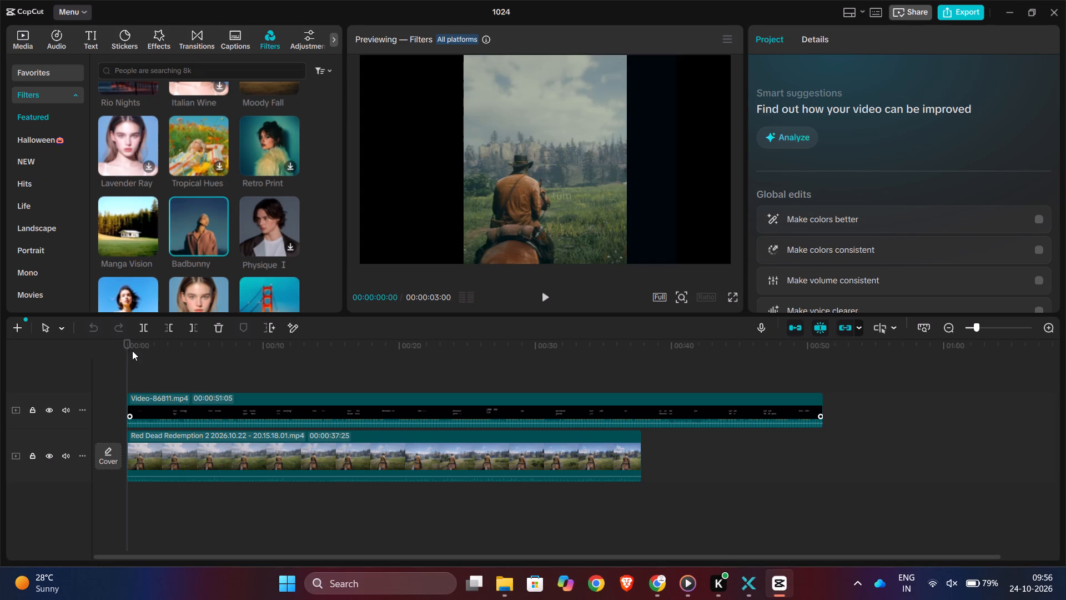
{"action": "left_click", "coordinate": [128, 352]}
{"action": "double_click", "coordinate": [126, 353]}
{"action": "key", "text": "Right"}
{"action": "key", "text": "Right"}
{"action": "key", "text": "Right"}
{"action": "key", "text": "Right"}
{"action": "key", "text": "Right"}
{"action": "key", "text": "Right"}
{"action": "key", "text": "Right"}
{"action": "key", "text": "Right"}
{"action": "key", "text": "Right"}
{"action": "key", "text": "Right"}
{"action": "key", "text": "Right"}
{"action": "key", "text": "Right"}
{"action": "key", "text": "Right"}
{"action": "key", "text": "Right"}
{"action": "key", "text": "Right"}
{"action": "key", "text": "Right"}
{"action": "key", "text": "Right"}
{"action": "key", "text": "Right"}
{"action": "key", "text": "Right"}
{"action": "key", "text": "Right"}
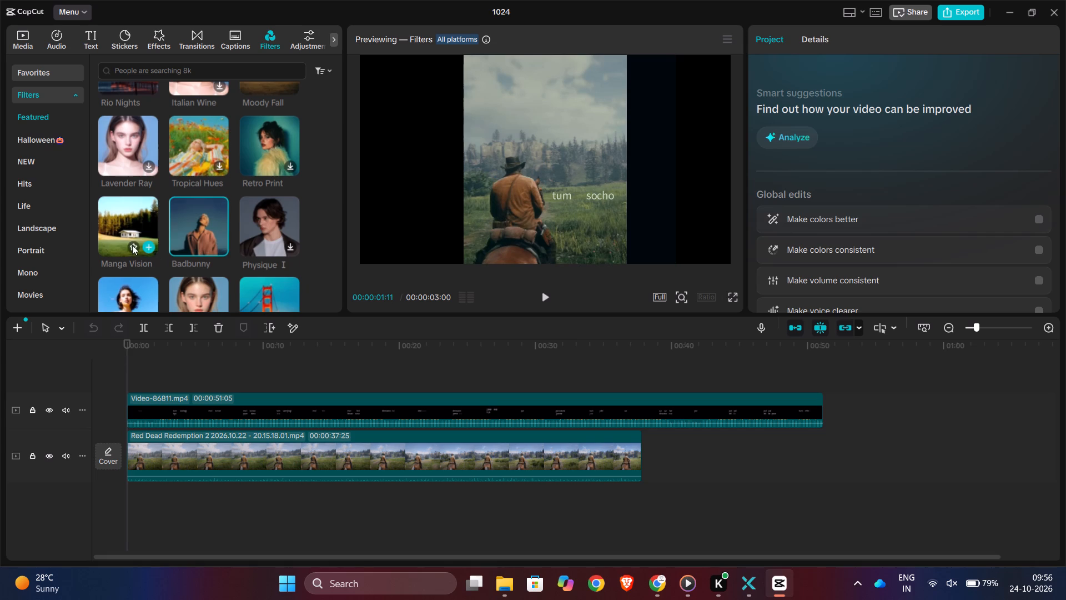
Preview the Oppenheimer, Badbunny, Renoir and Shirley... Vision filters on the edit and compare their looks.
{"action": "scroll", "coordinate": [213, 236], "scroll_direction": "down", "scroll_amount": 1}
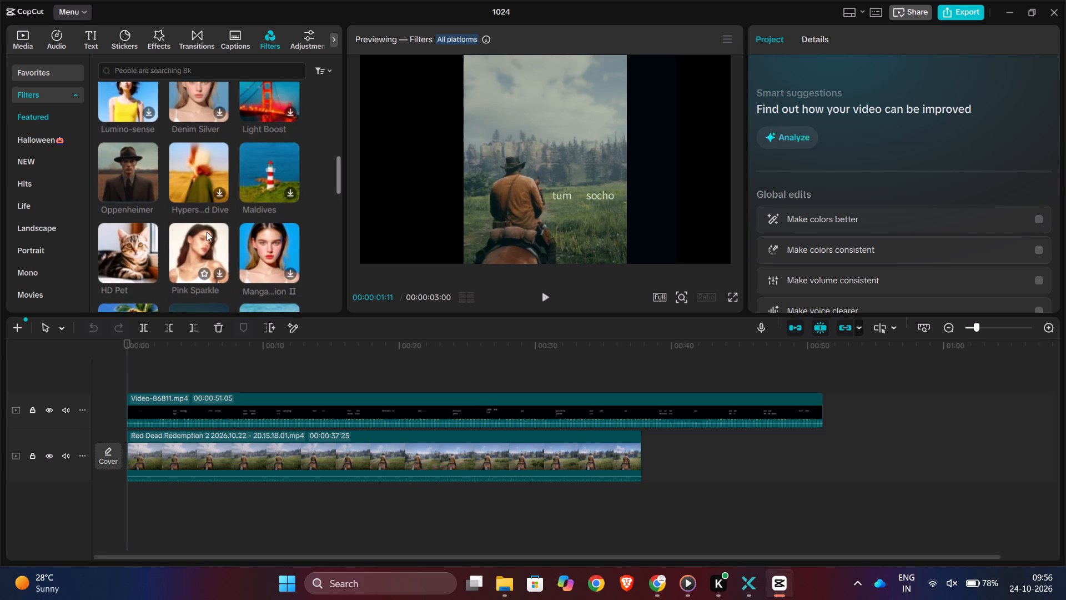
{"action": "left_click", "coordinate": [133, 171]}
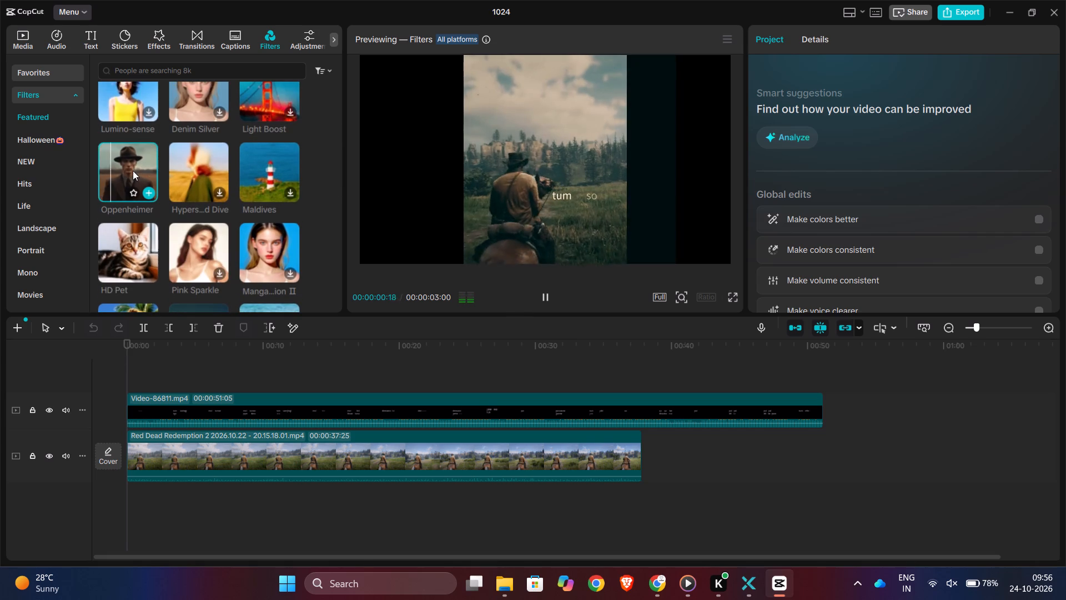
{"action": "scroll", "coordinate": [133, 171], "scroll_direction": "up", "scroll_amount": 2}
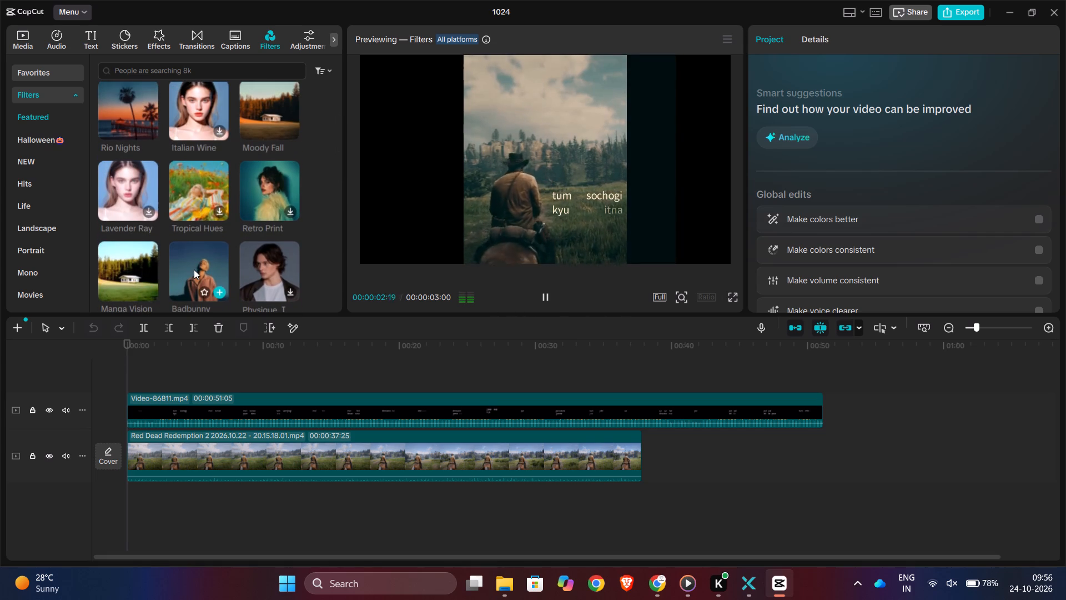
{"action": "left_click", "coordinate": [194, 269]}
{"action": "scroll", "coordinate": [194, 269], "scroll_direction": "down", "scroll_amount": 2}
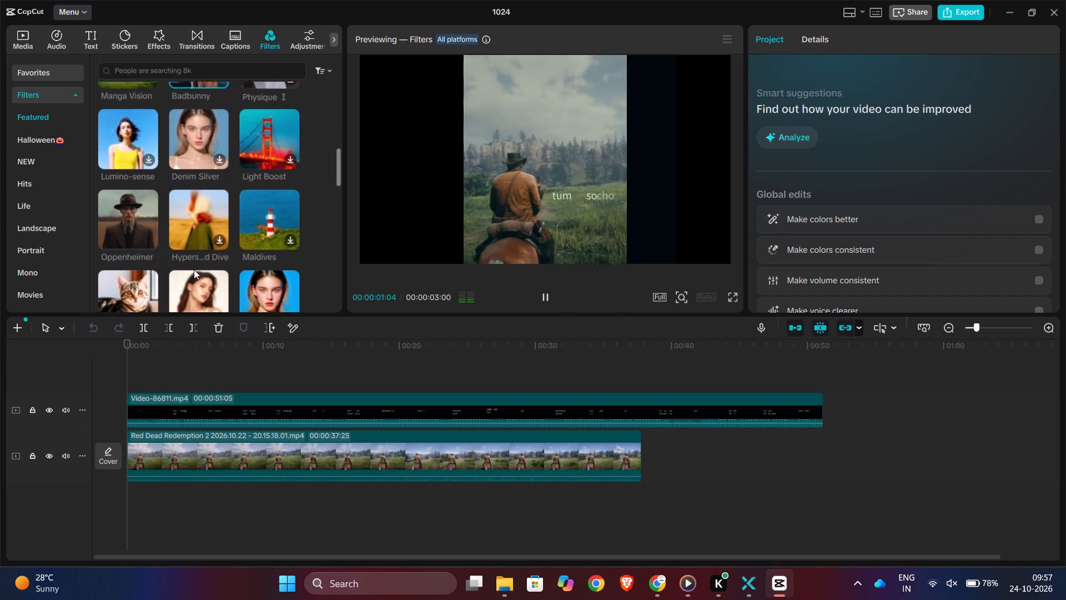
{"action": "scroll", "coordinate": [194, 269], "scroll_direction": "down", "scroll_amount": 1}
{"action": "left_click", "coordinate": [187, 218]}
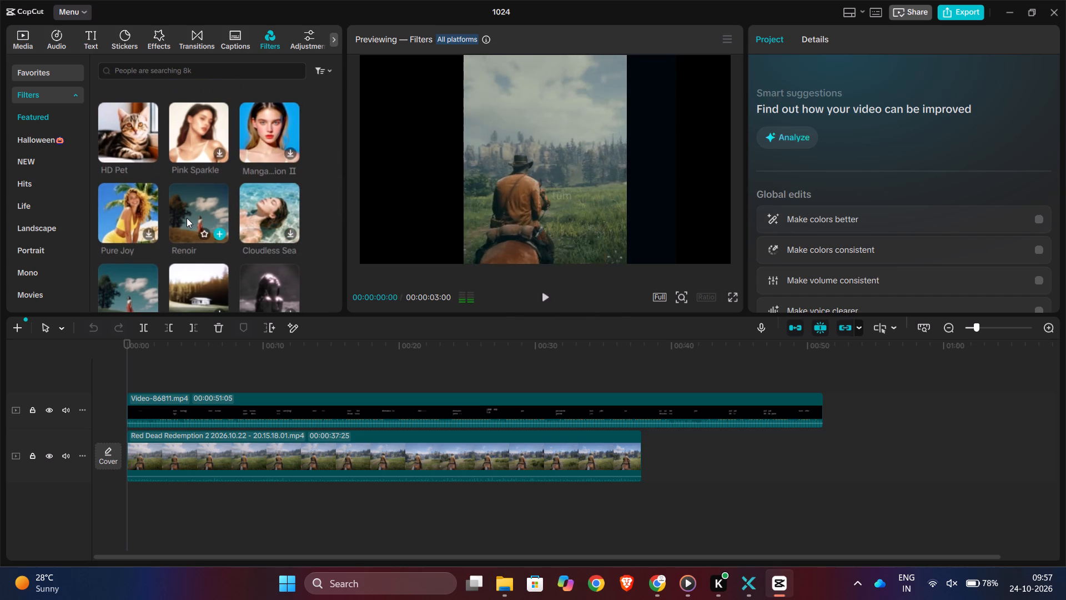
{"action": "scroll", "coordinate": [187, 218], "scroll_direction": "down", "scroll_amount": 1}
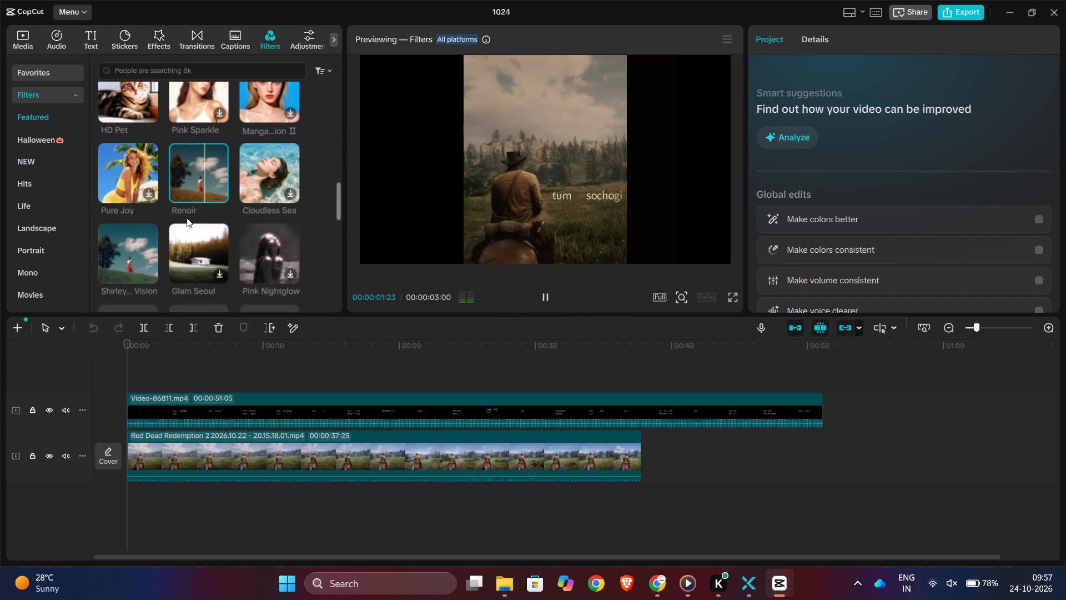
{"action": "scroll", "coordinate": [187, 218], "scroll_direction": "down", "scroll_amount": 1}
{"action": "left_click", "coordinate": [140, 183]}
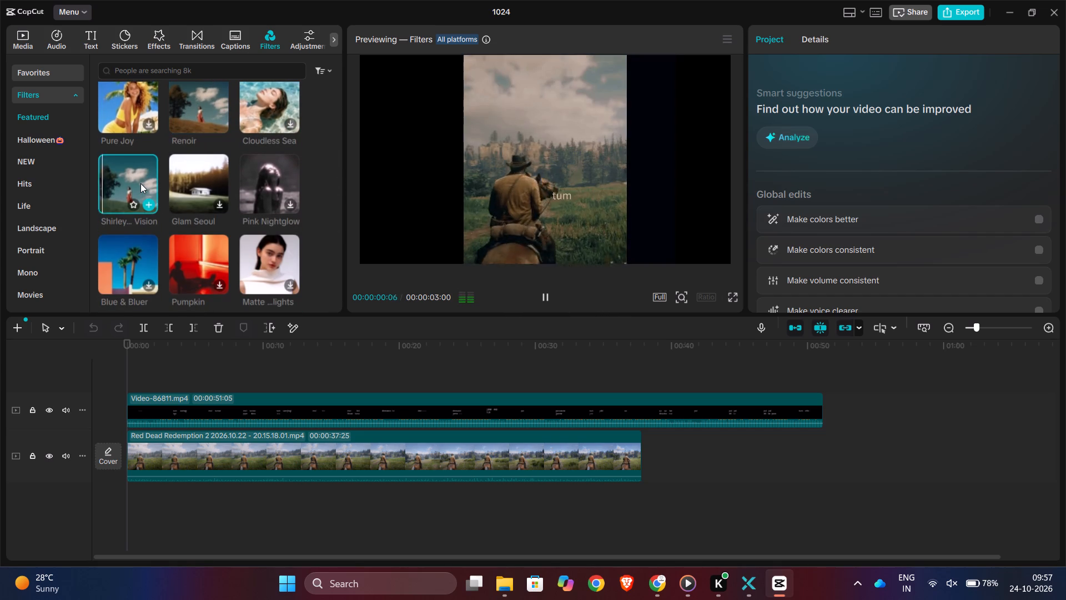
Return the playhead to the timeline start and play the edit without a filter.
{"action": "scroll", "coordinate": [140, 183], "scroll_direction": "right", "scroll_amount": 1}
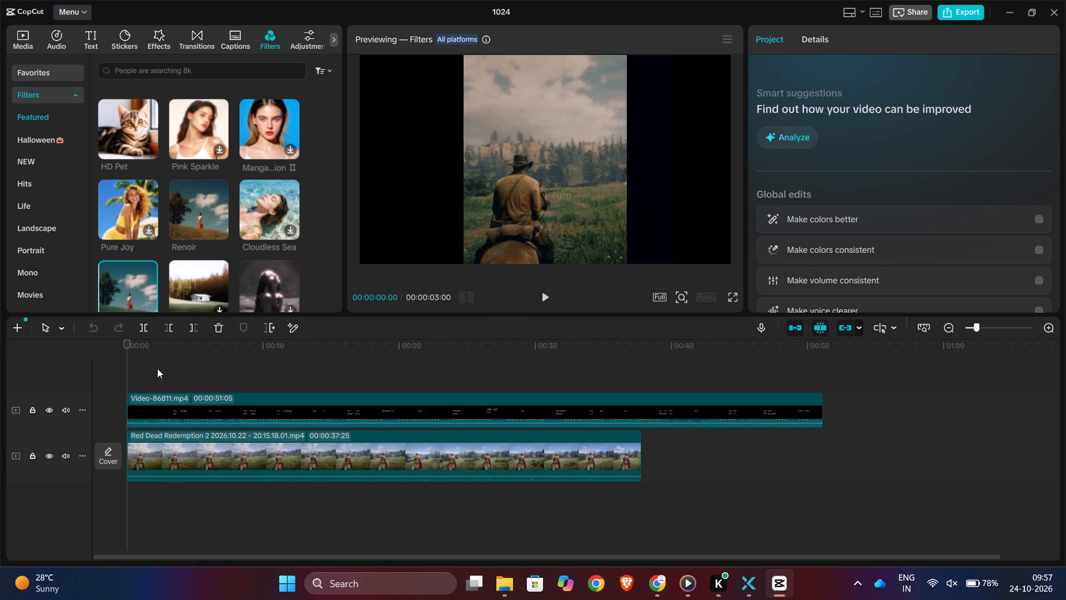
{"action": "left_click", "coordinate": [205, 361]}
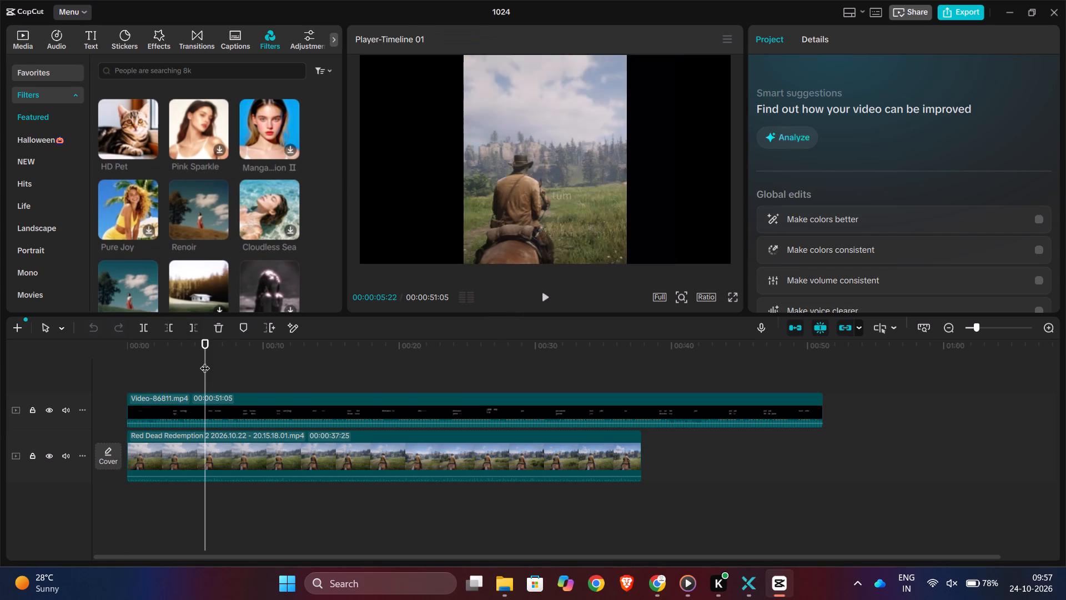
{"action": "left_click_drag", "start_coordinate": [207, 364], "coordinate": [149, 369]}
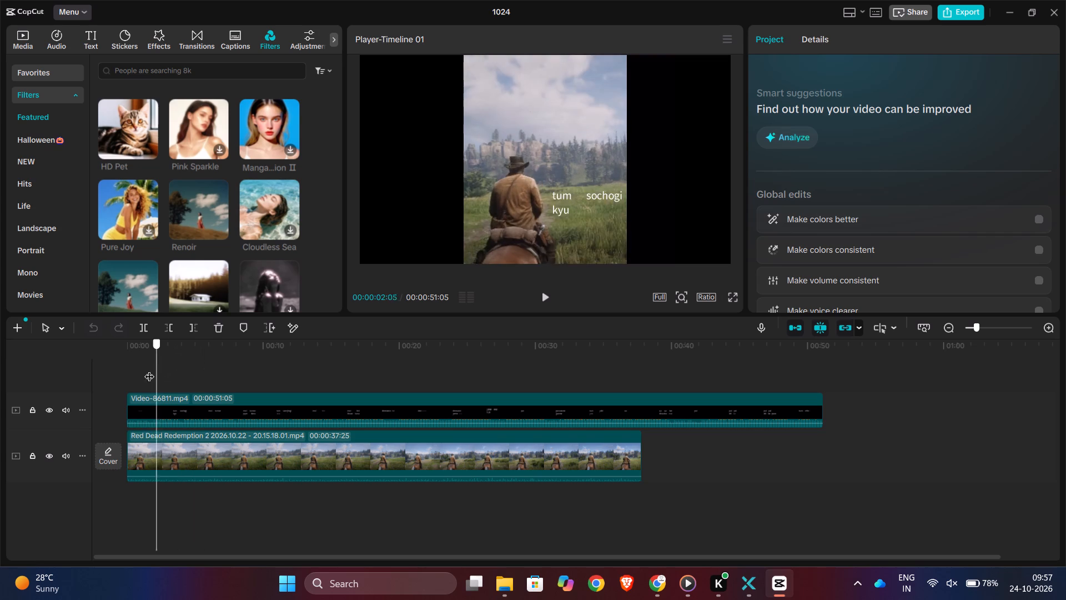
{"action": "left_click_drag", "start_coordinate": [149, 369], "coordinate": [112, 371]}
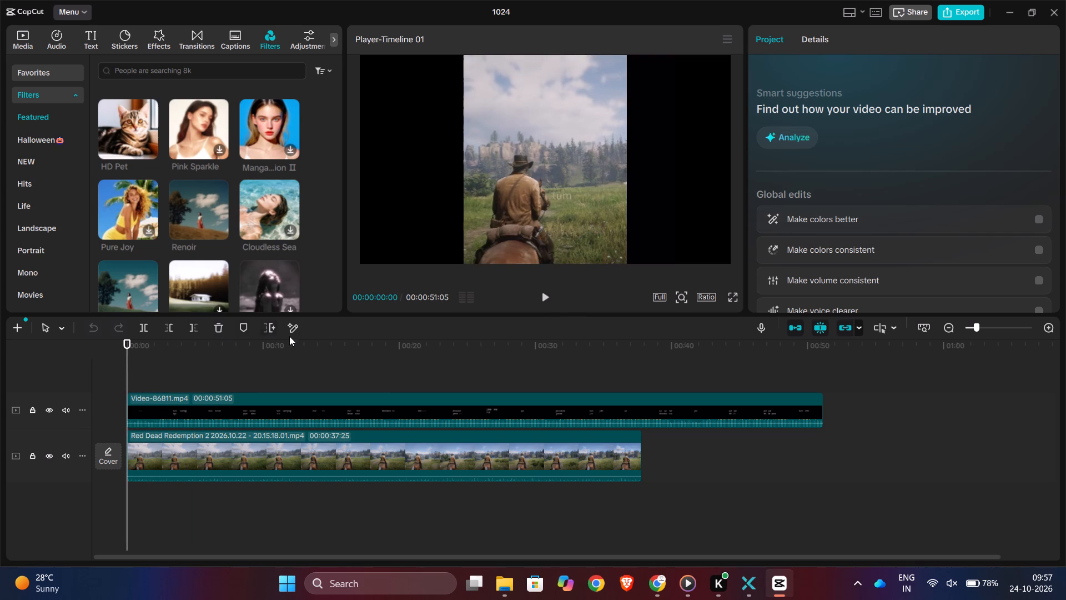
{"action": "key", "text": "space"}
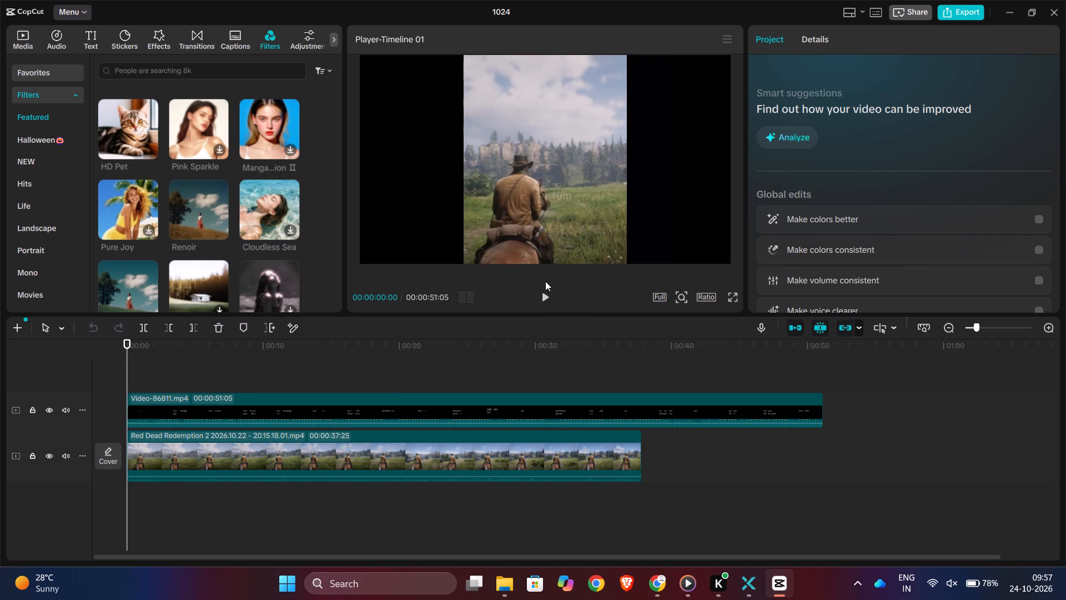
{"action": "left_click", "coordinate": [540, 289]}
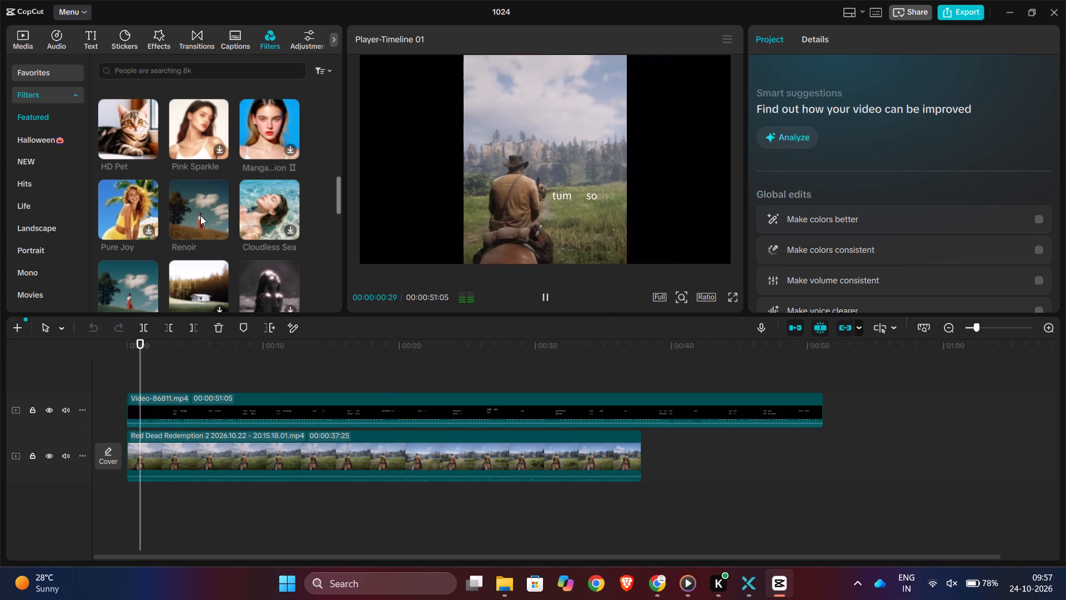
Add the Renoir filter to the timeline above the Video-86811 clip and move it to the timeline start.
{"action": "left_click", "coordinate": [184, 212]}
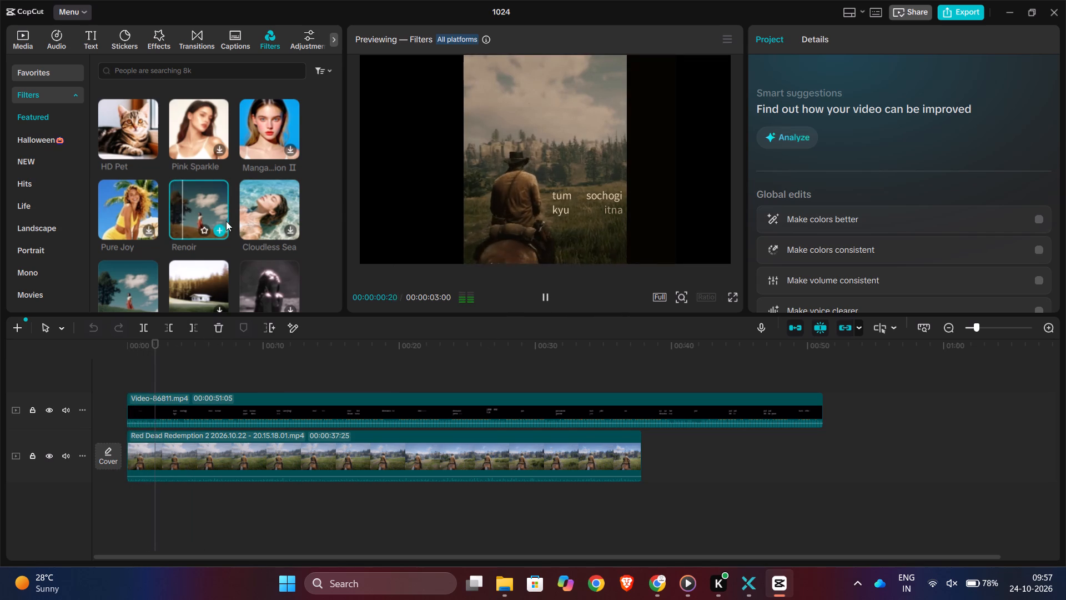
{"action": "left_click", "coordinate": [219, 231]}
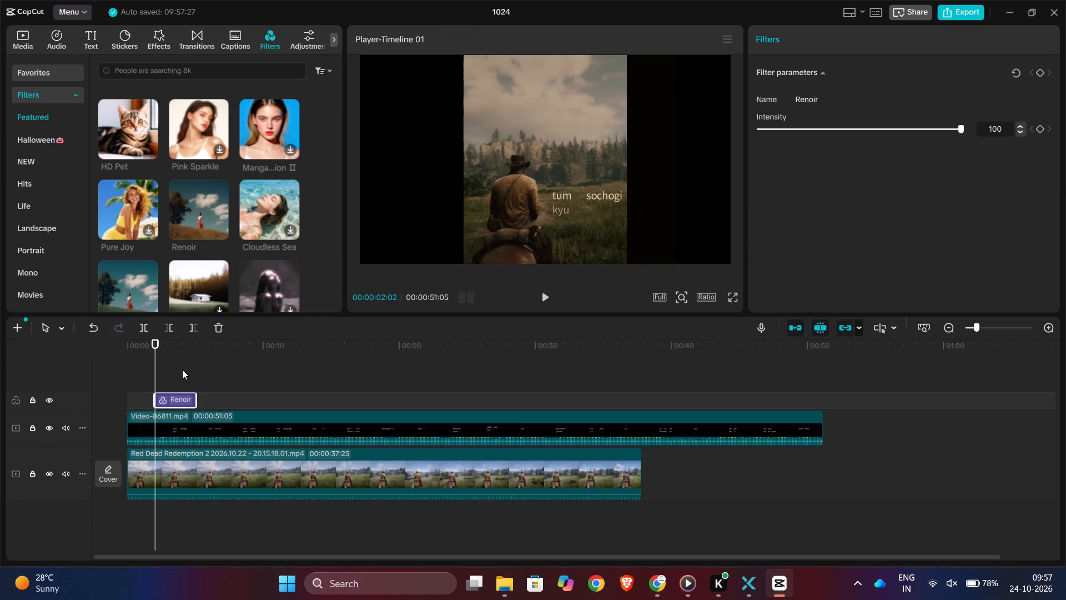
{"action": "left_click_drag", "start_coordinate": [170, 399], "coordinate": [138, 402]}
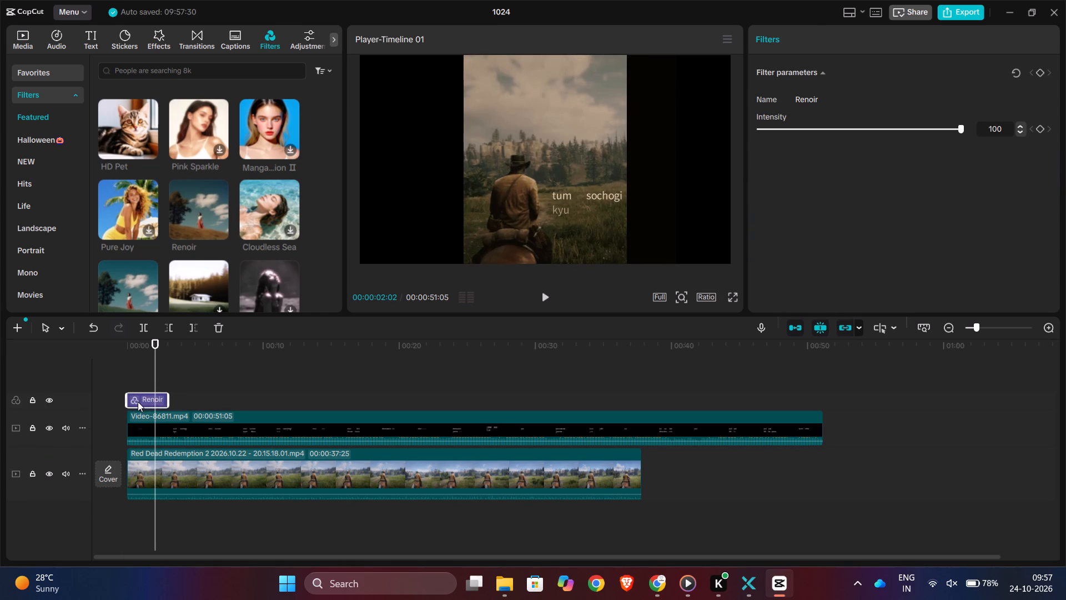
Extend the Renoir filter's end to about the end of the Red Dead Redemption 2 clip.
{"action": "left_click_drag", "start_coordinate": [165, 399], "coordinate": [601, 392]}
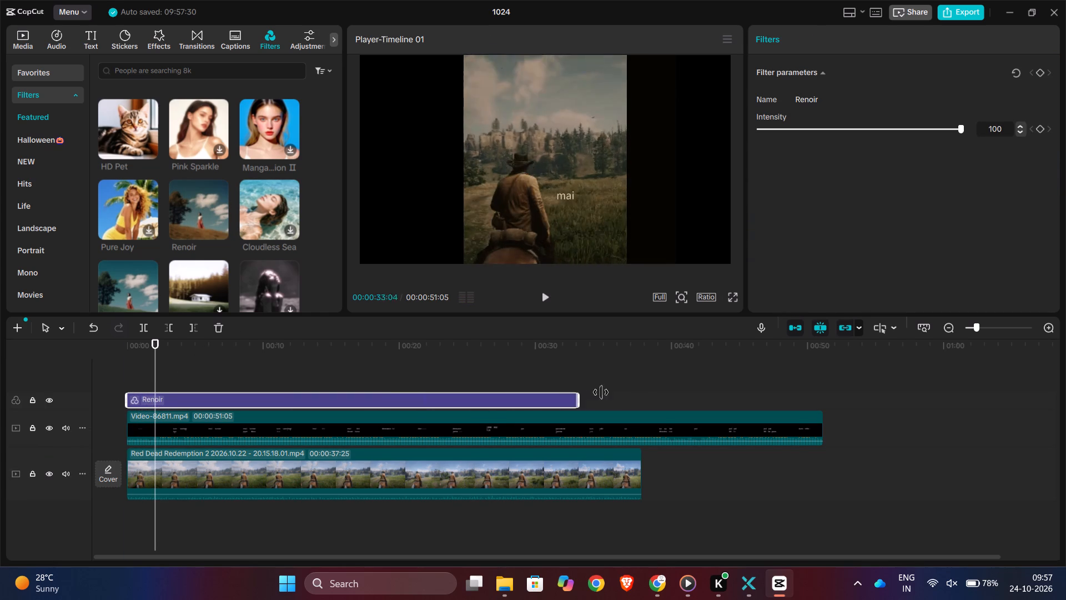
{"action": "left_click_drag", "start_coordinate": [601, 392], "coordinate": [645, 391]}
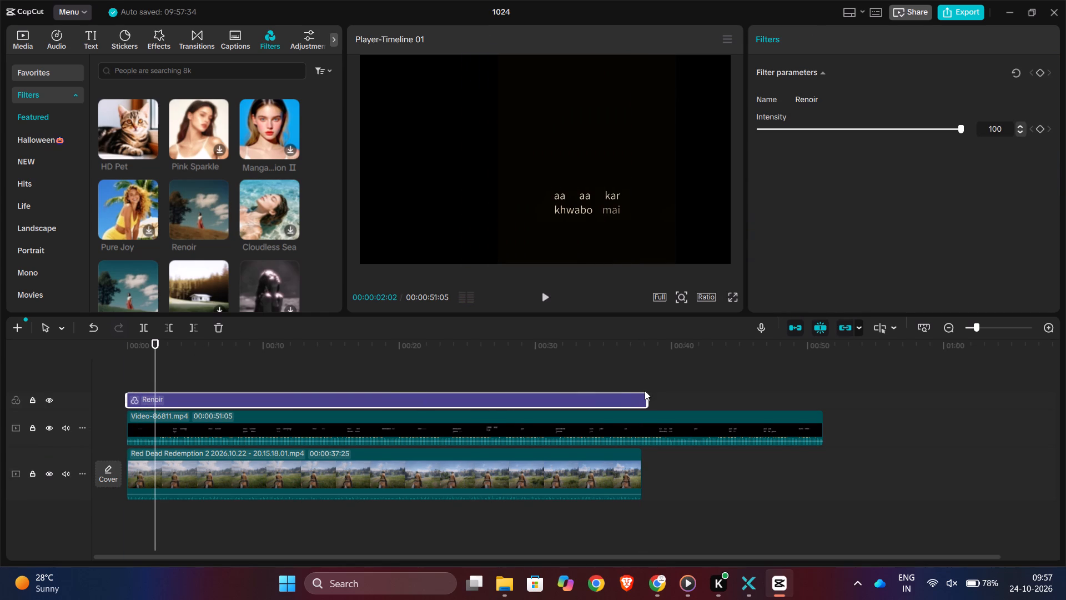
Return the playhead to the timeline start.
{"action": "left_click_drag", "start_coordinate": [155, 356], "coordinate": [109, 358]}
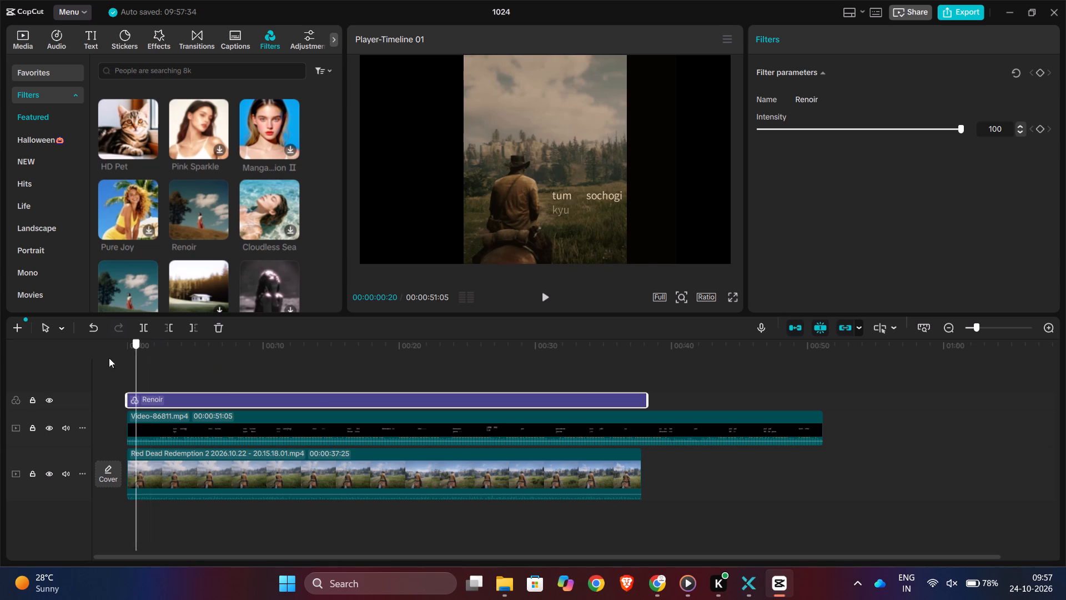
{"action": "left_click_drag", "start_coordinate": [109, 358], "coordinate": [90, 355]}
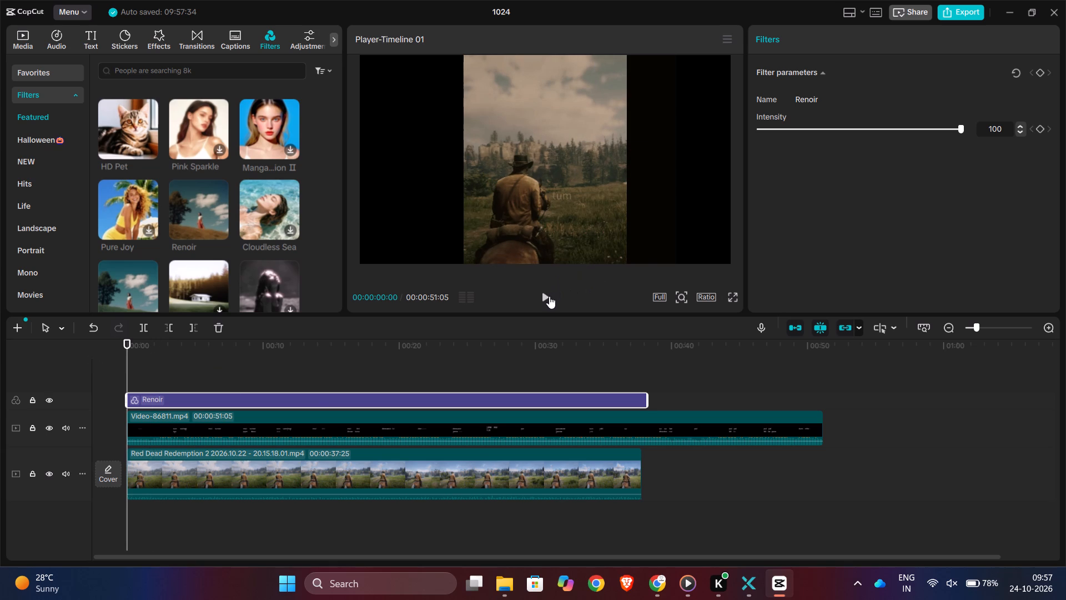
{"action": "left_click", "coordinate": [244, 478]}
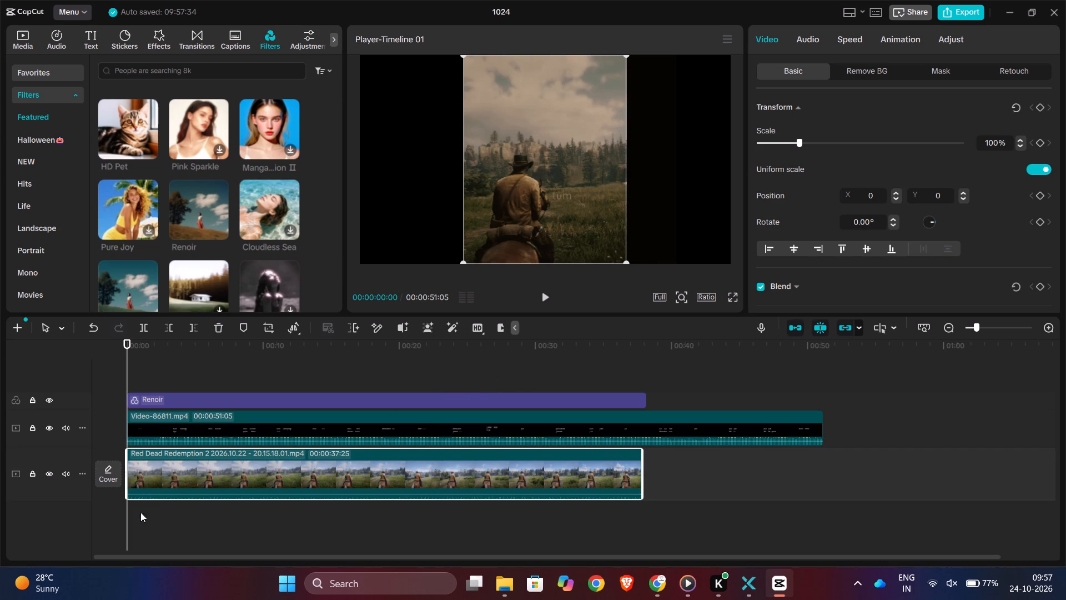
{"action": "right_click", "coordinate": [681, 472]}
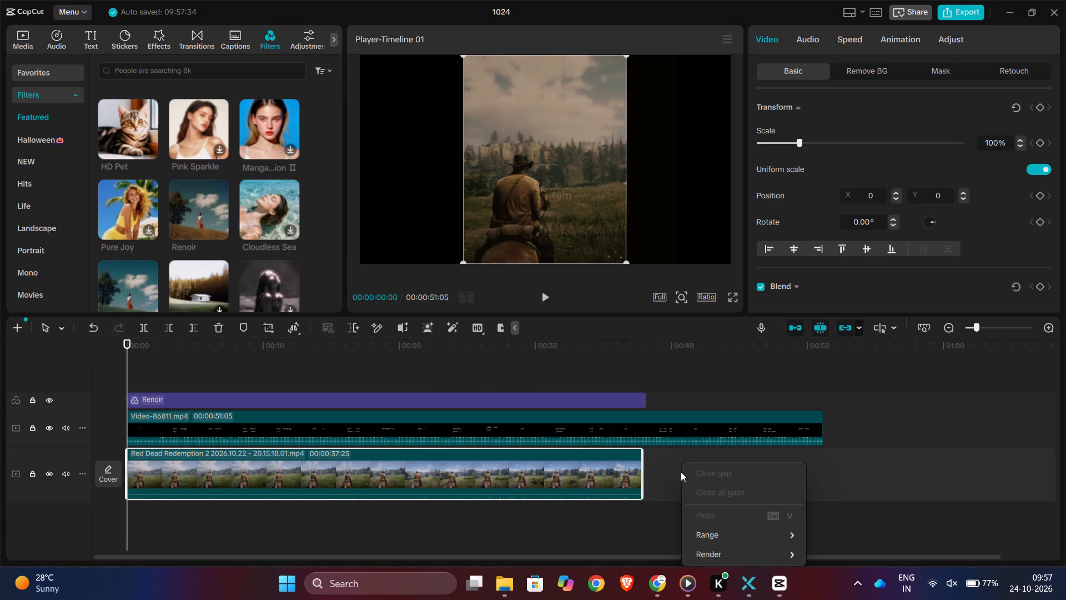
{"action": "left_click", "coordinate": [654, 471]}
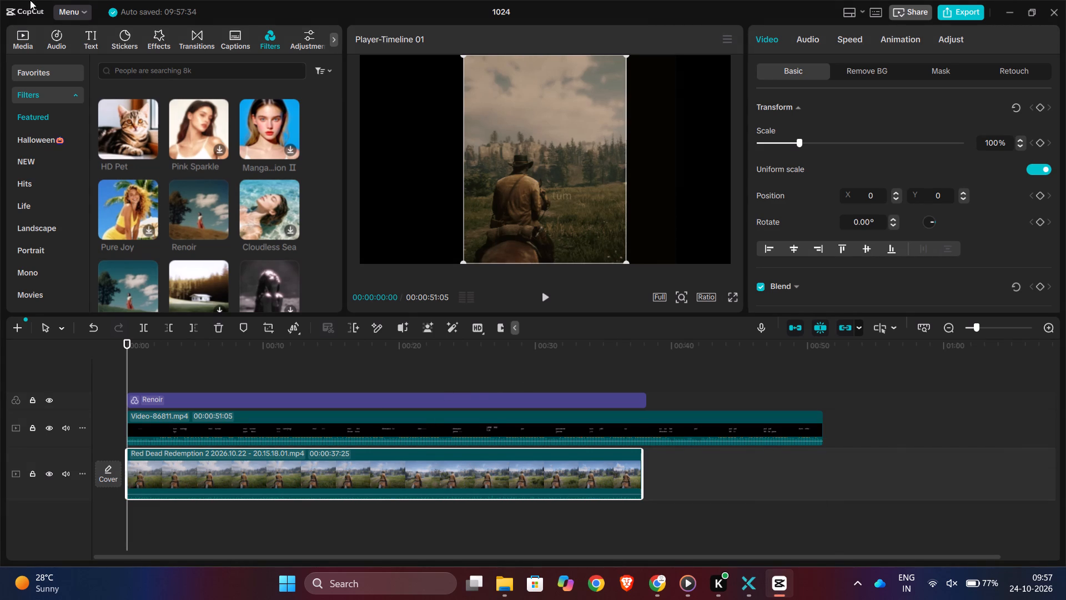
Add the first black image from the Library's Trending stock to the timeline start, ahead of the Red Dead Redemption 2 clip.
{"action": "left_click", "coordinate": [15, 38]}
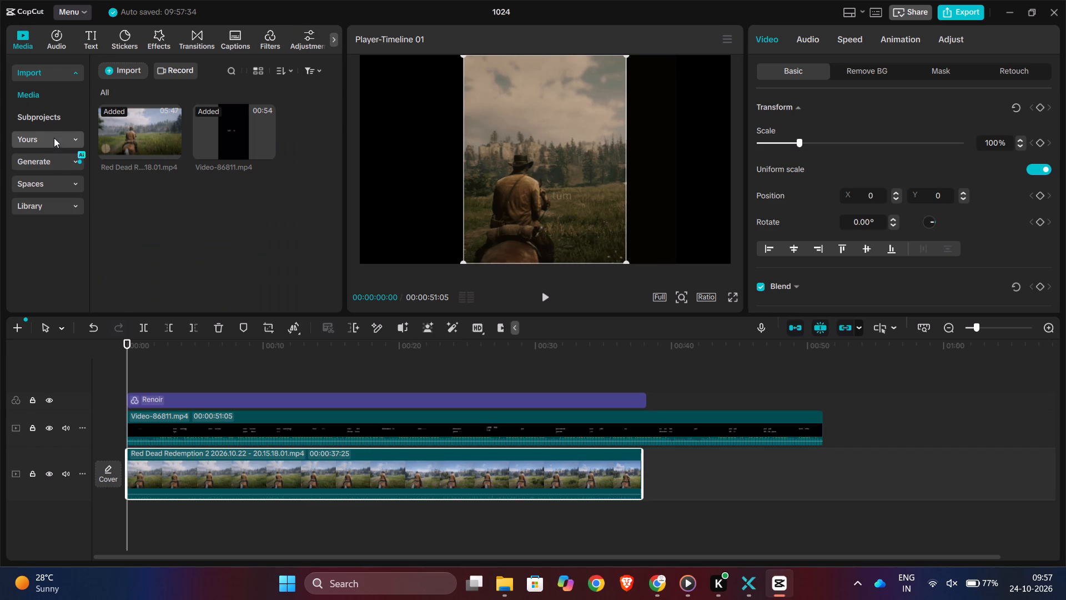
{"action": "left_click", "coordinate": [48, 201]}
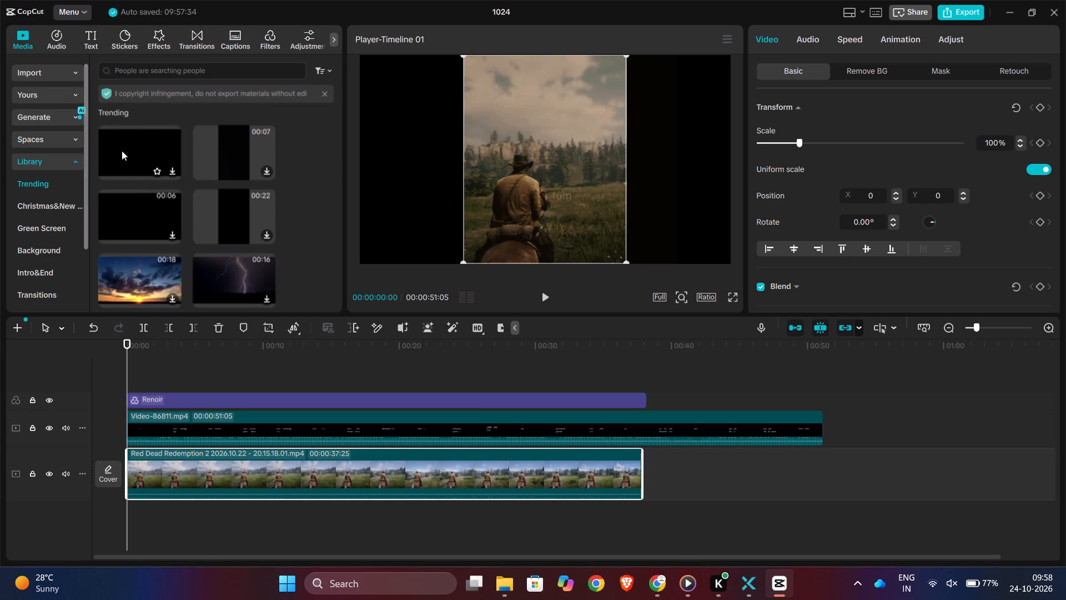
{"action": "left_click", "coordinate": [176, 171]}
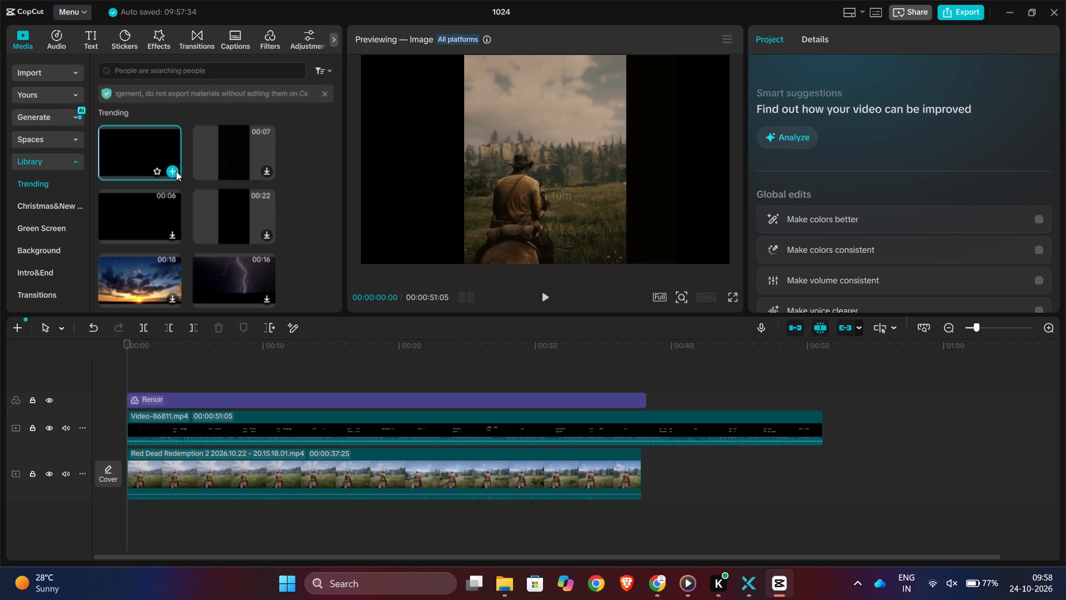
{"action": "left_click_drag", "start_coordinate": [124, 151], "coordinate": [134, 469]}
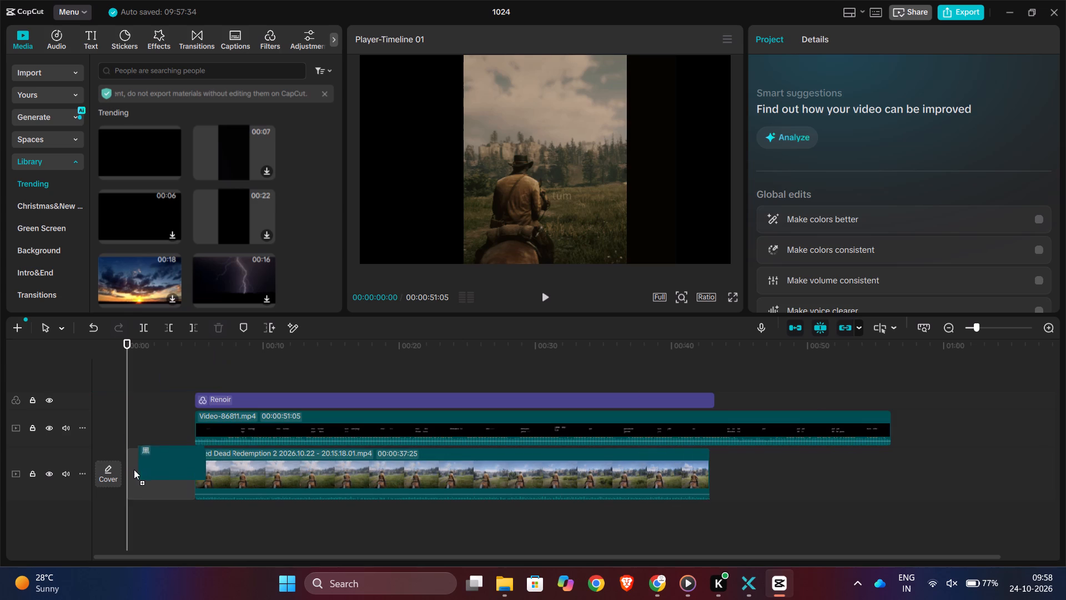
{"action": "left_click_drag", "start_coordinate": [134, 469], "coordinate": [133, 469]}
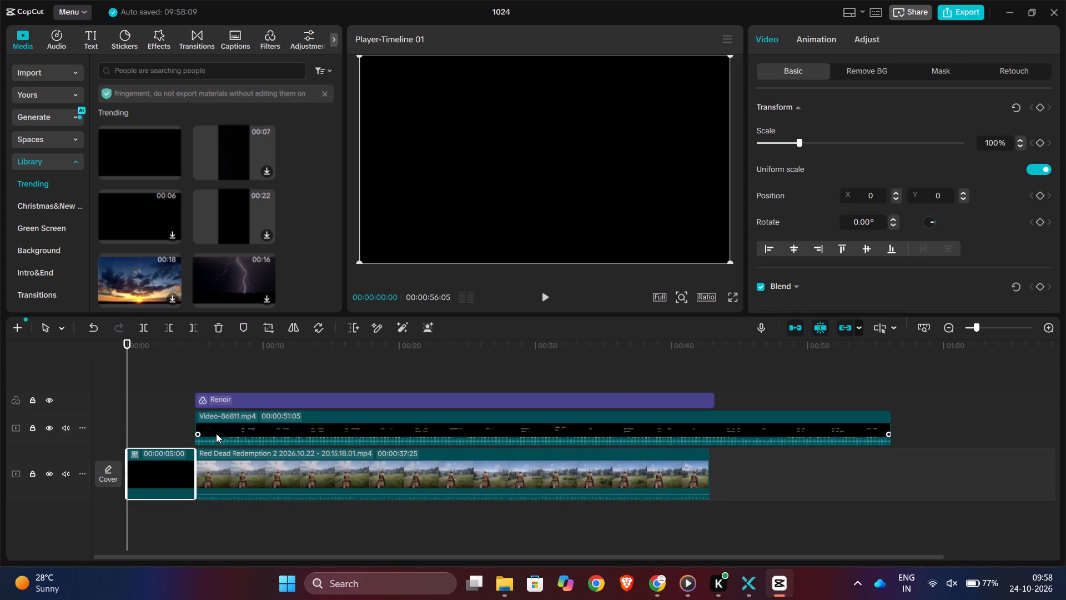
Trim the end of the opening black clip to about 2 seconds.
{"action": "left_click_drag", "start_coordinate": [196, 472], "coordinate": [182, 478]}
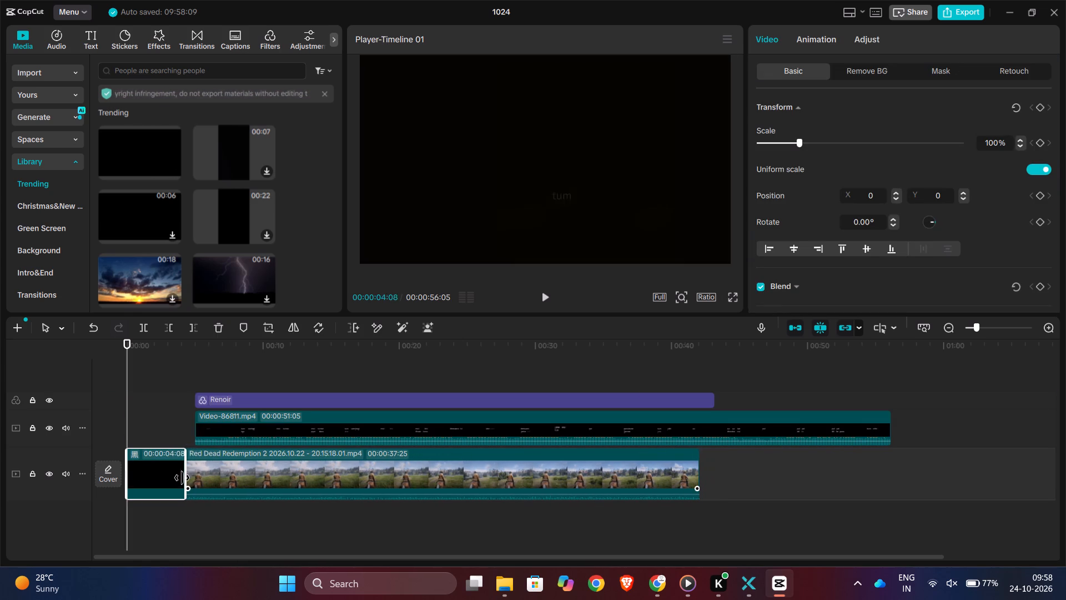
{"action": "left_click_drag", "start_coordinate": [182, 478], "coordinate": [149, 504]}
Move the Video-86811 clip back to the timeline start so it overlaps the black opening.
{"action": "left_click_drag", "start_coordinate": [233, 429], "coordinate": [203, 431]}
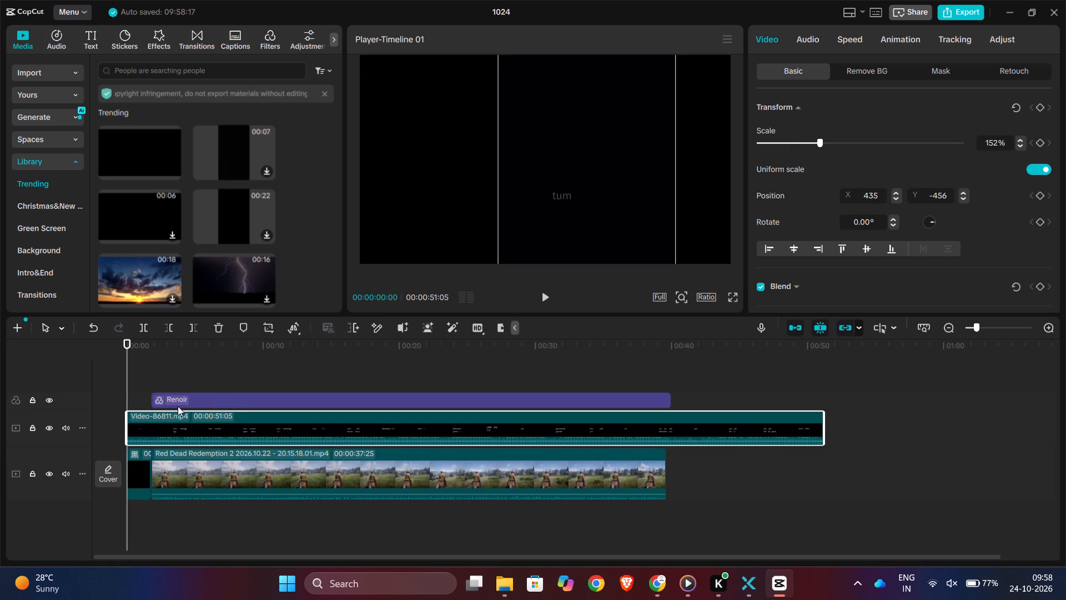
Play the opening from the timeline start to review the cut from black to the gameplay.
{"action": "key", "text": "space"}
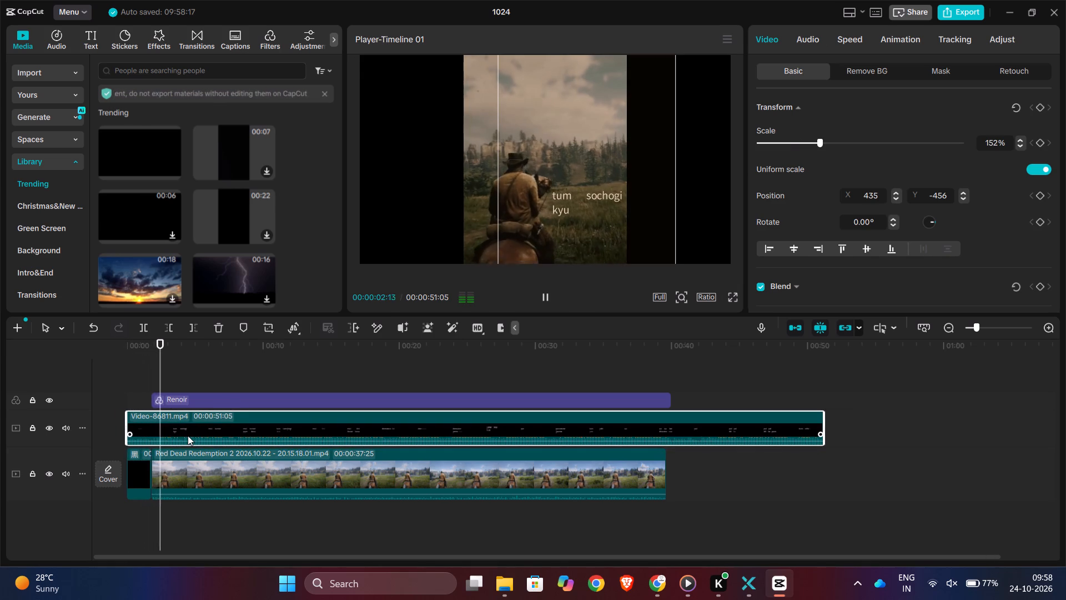
{"action": "left_click", "coordinate": [231, 476]}
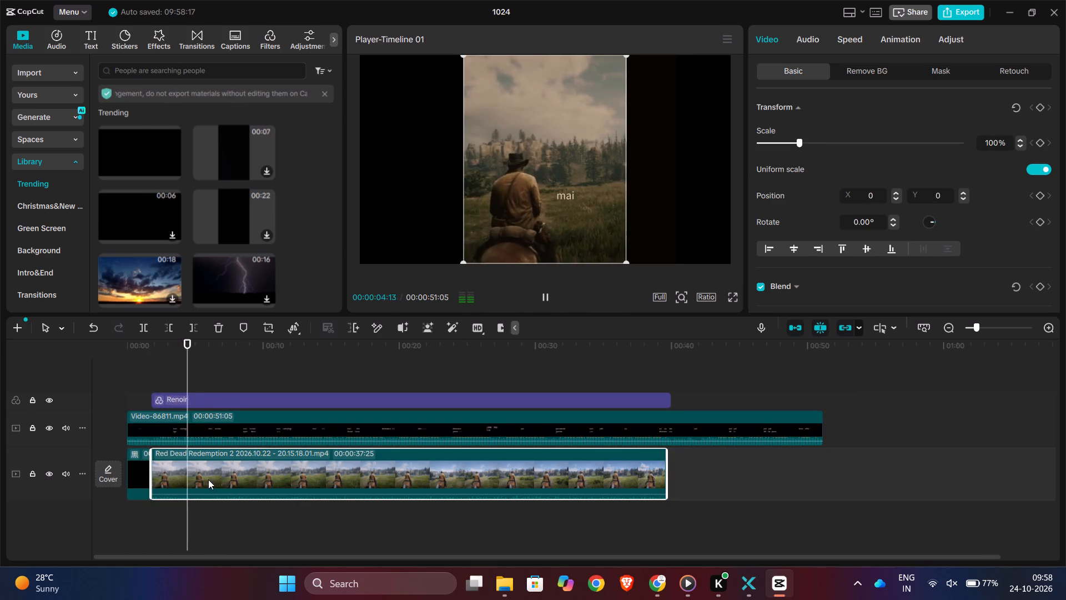
{"action": "key", "text": "space"}
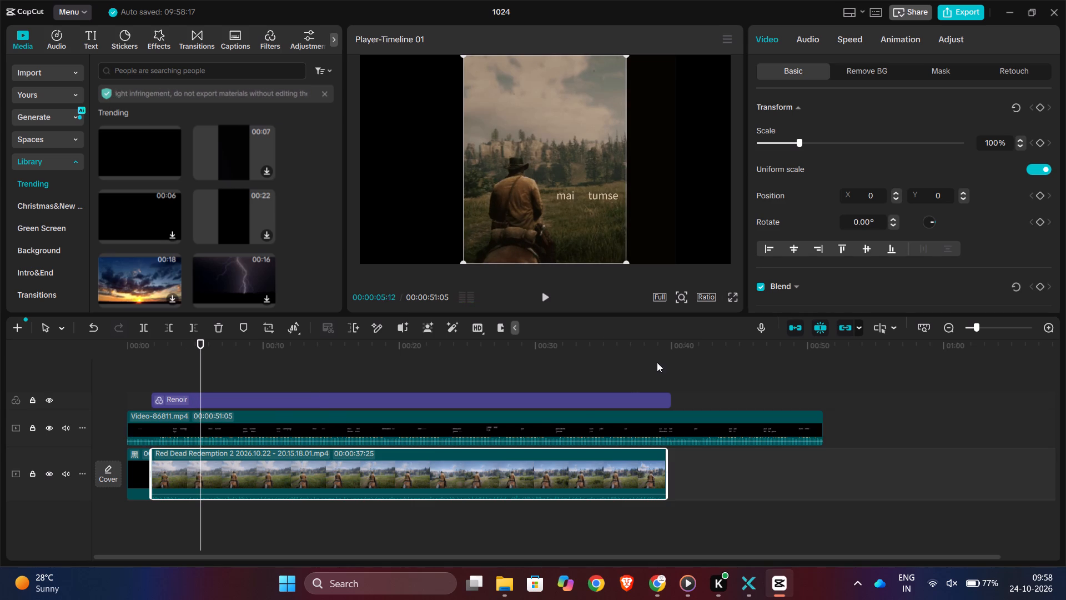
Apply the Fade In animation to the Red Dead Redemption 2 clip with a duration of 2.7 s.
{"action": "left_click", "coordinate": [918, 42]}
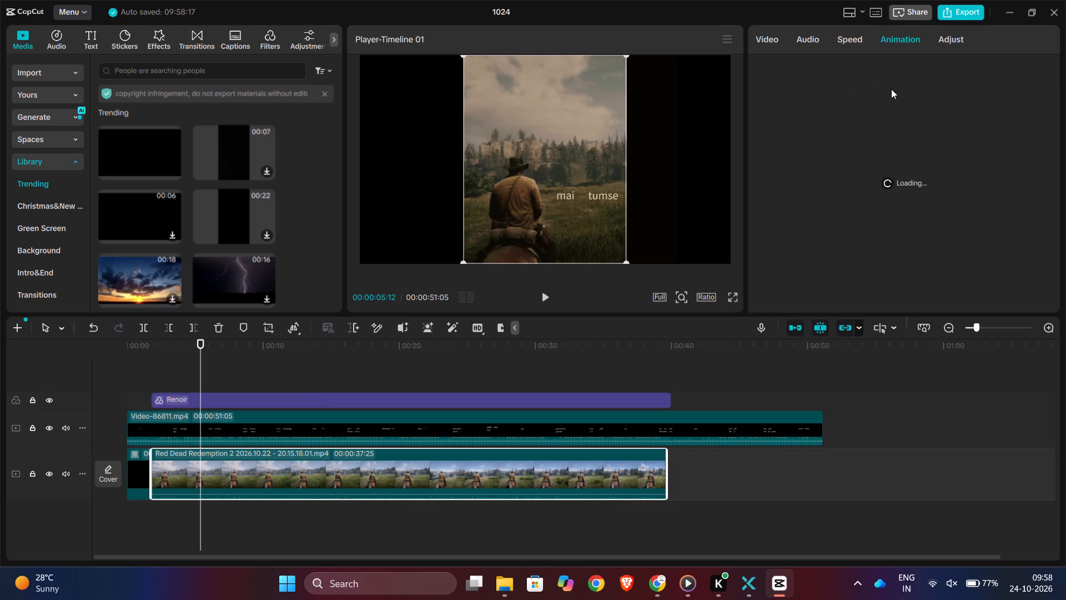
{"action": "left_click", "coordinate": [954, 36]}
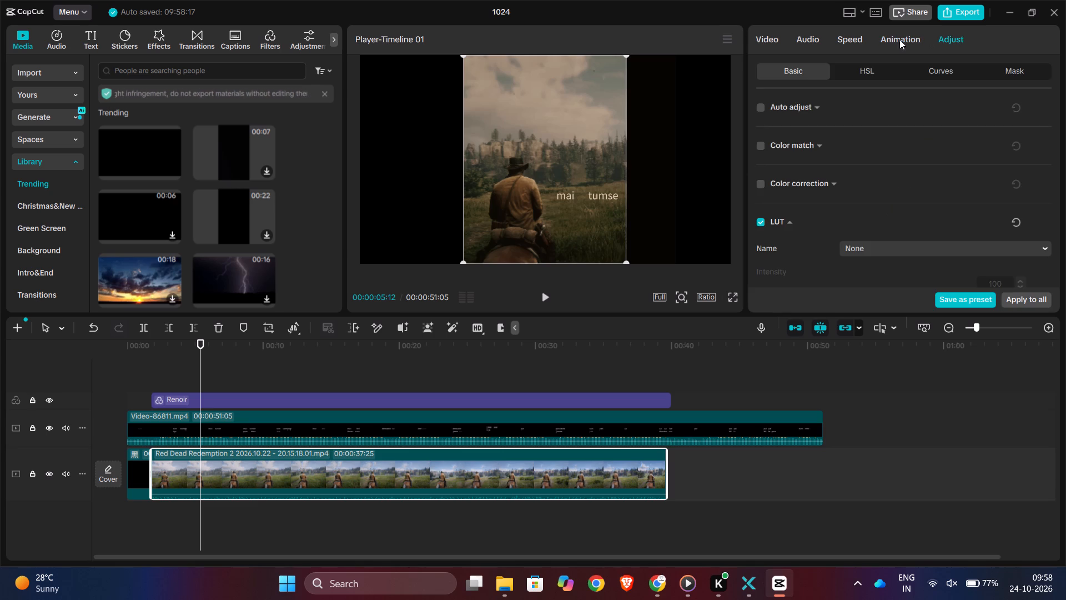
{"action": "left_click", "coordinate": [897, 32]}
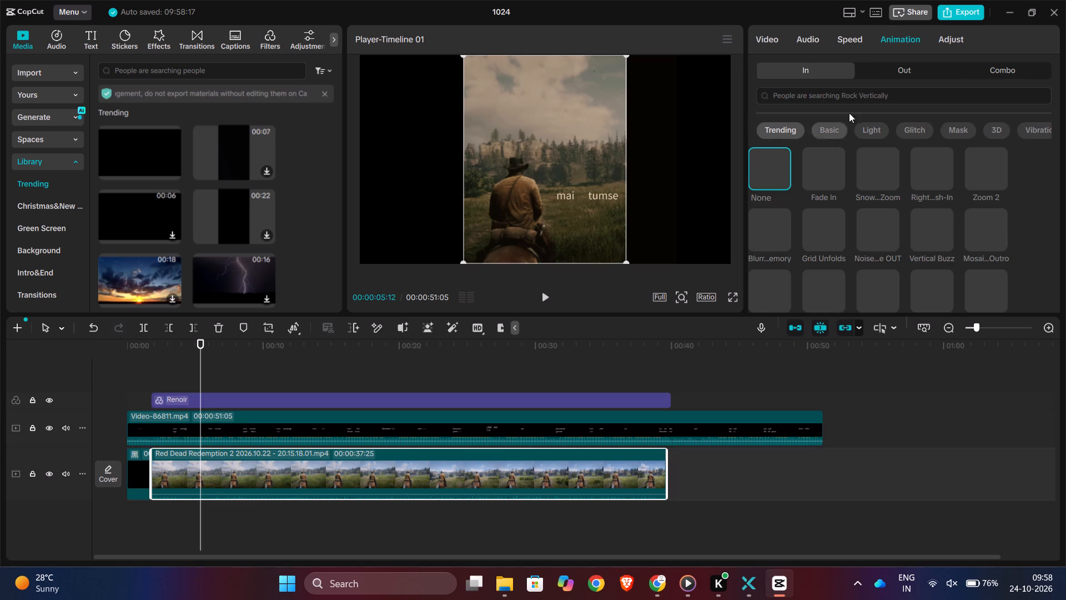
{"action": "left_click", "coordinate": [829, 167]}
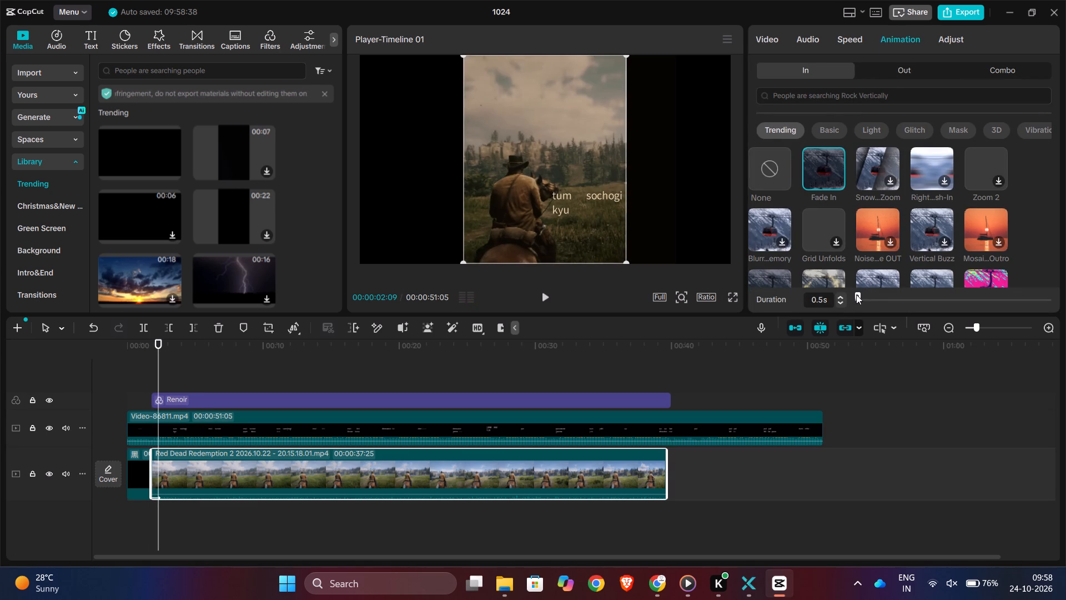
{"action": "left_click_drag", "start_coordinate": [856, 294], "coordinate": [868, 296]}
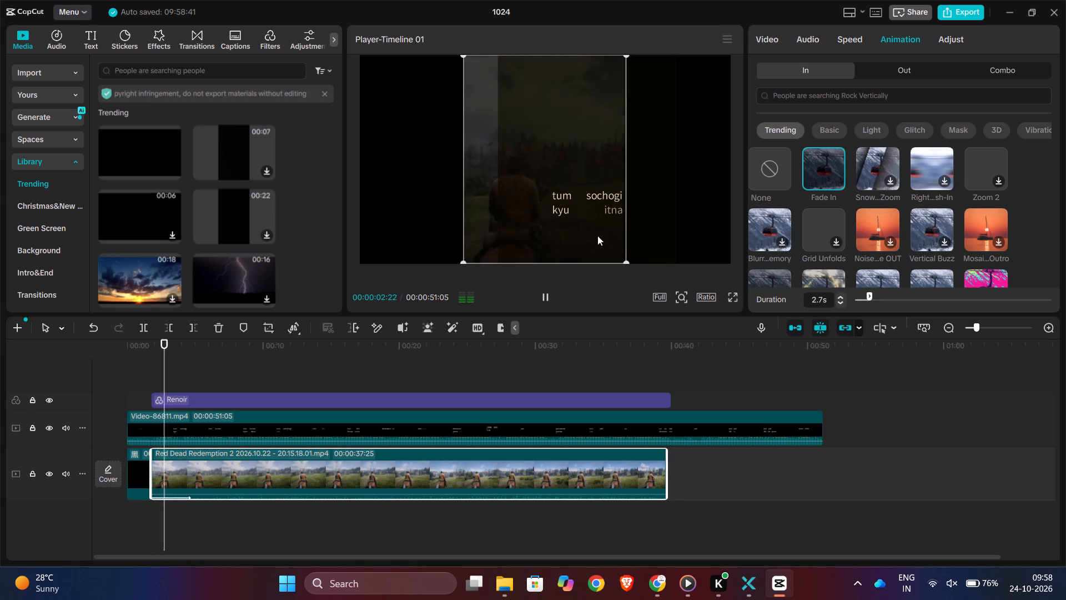
Play and scrub through the first seconds of the timeline to examine the gameplay clip's fade-in.
{"action": "key", "text": "space"}
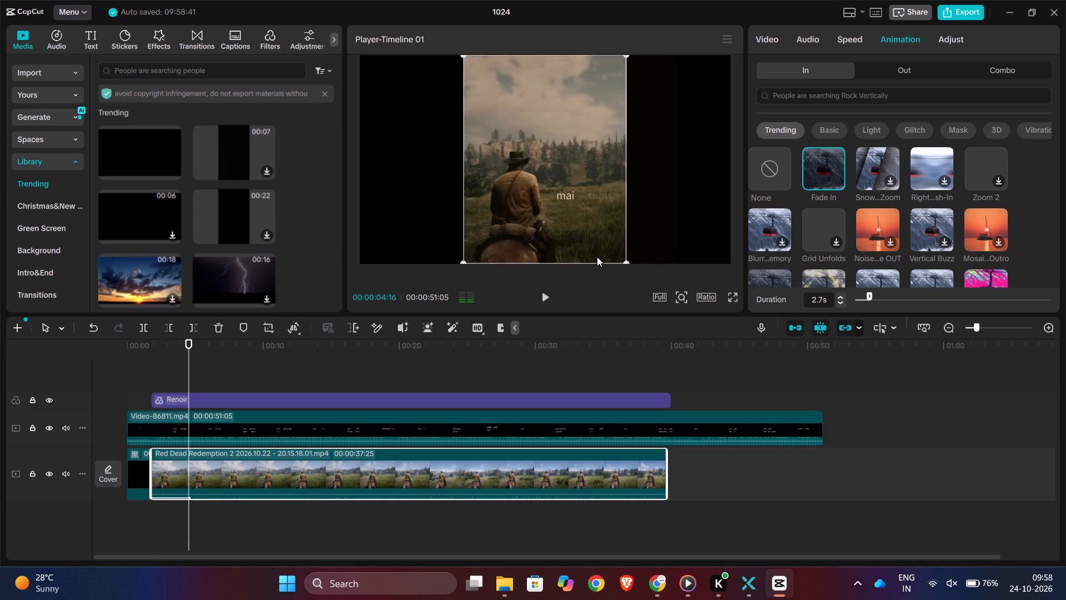
{"action": "key", "text": "space"}
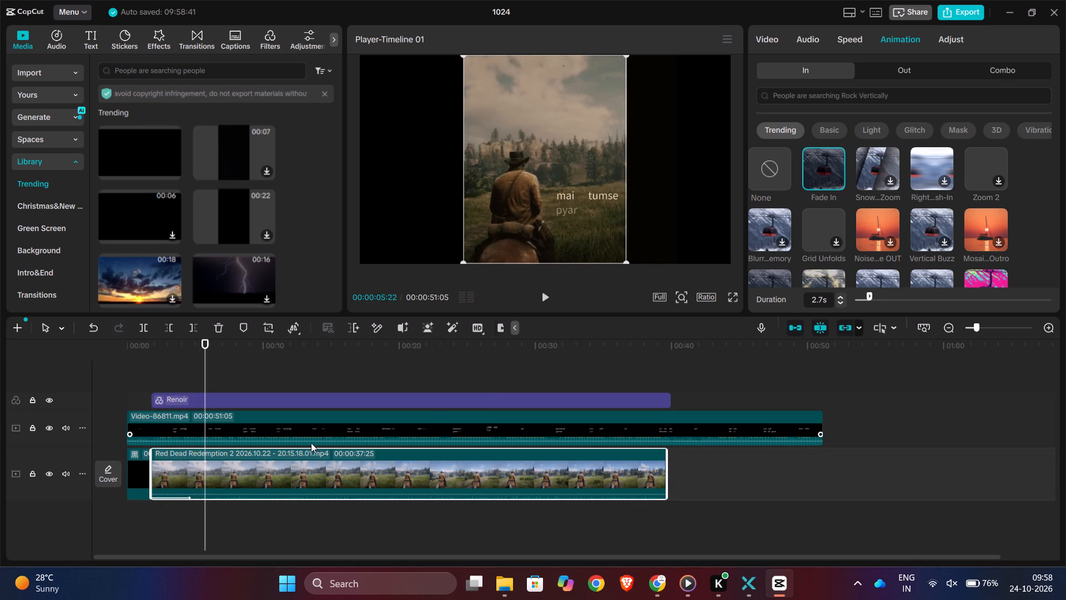
{"action": "left_click_drag", "start_coordinate": [206, 370], "coordinate": [184, 370]}
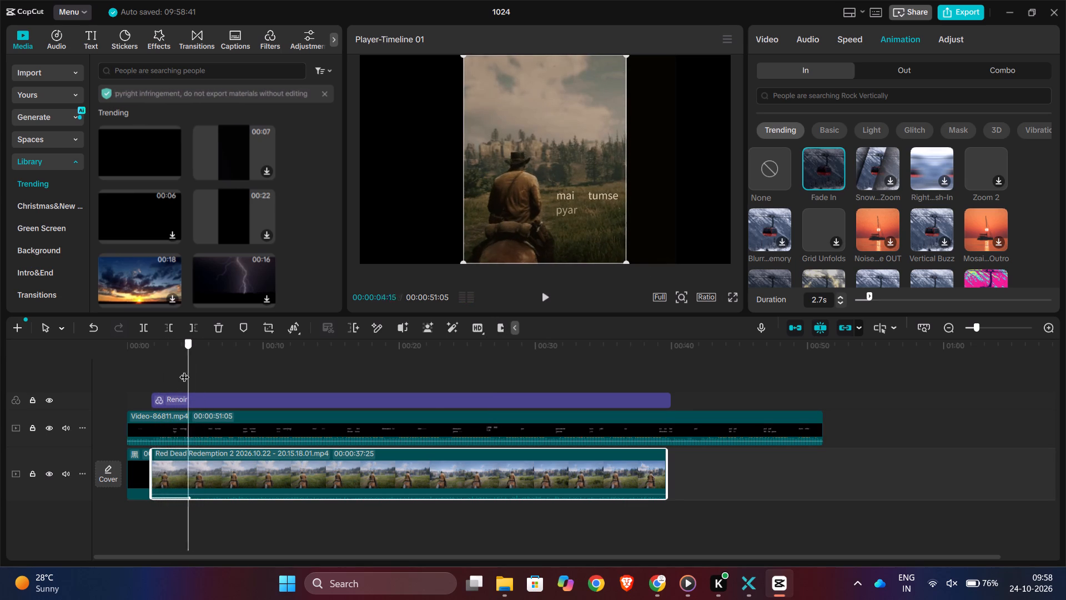
{"action": "left_click_drag", "start_coordinate": [184, 370], "coordinate": [178, 376]}
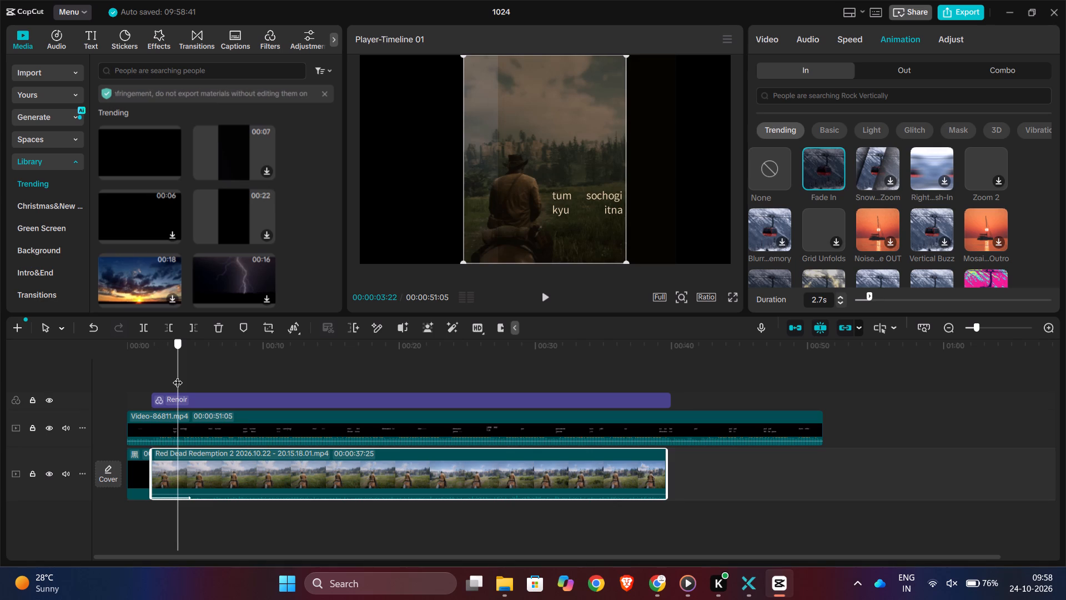
{"action": "left_click_drag", "start_coordinate": [178, 376], "coordinate": [160, 384]}
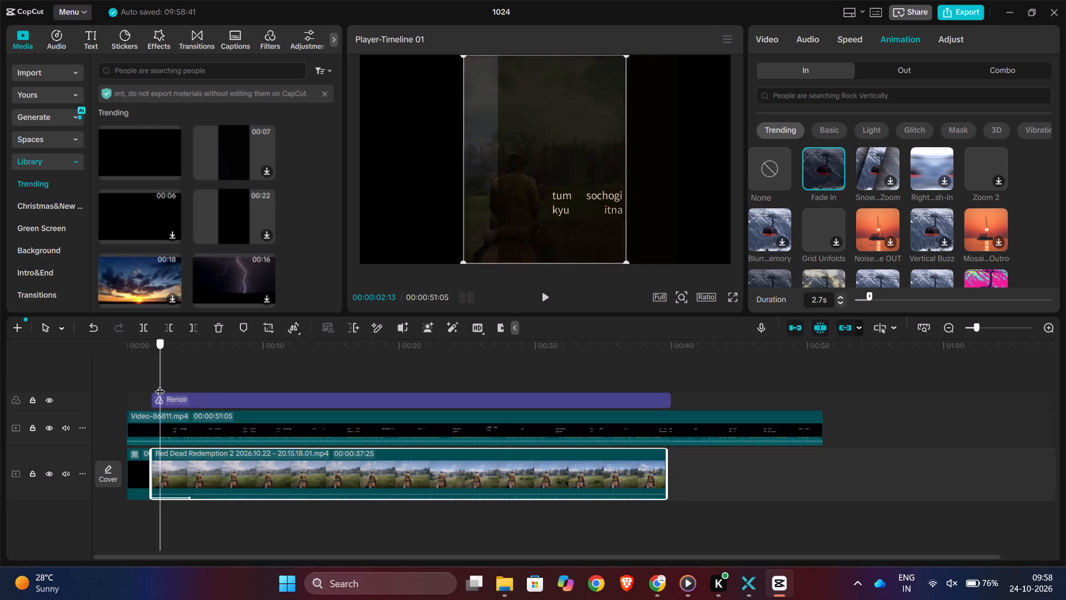
{"action": "left_click_drag", "start_coordinate": [160, 384], "coordinate": [138, 388]}
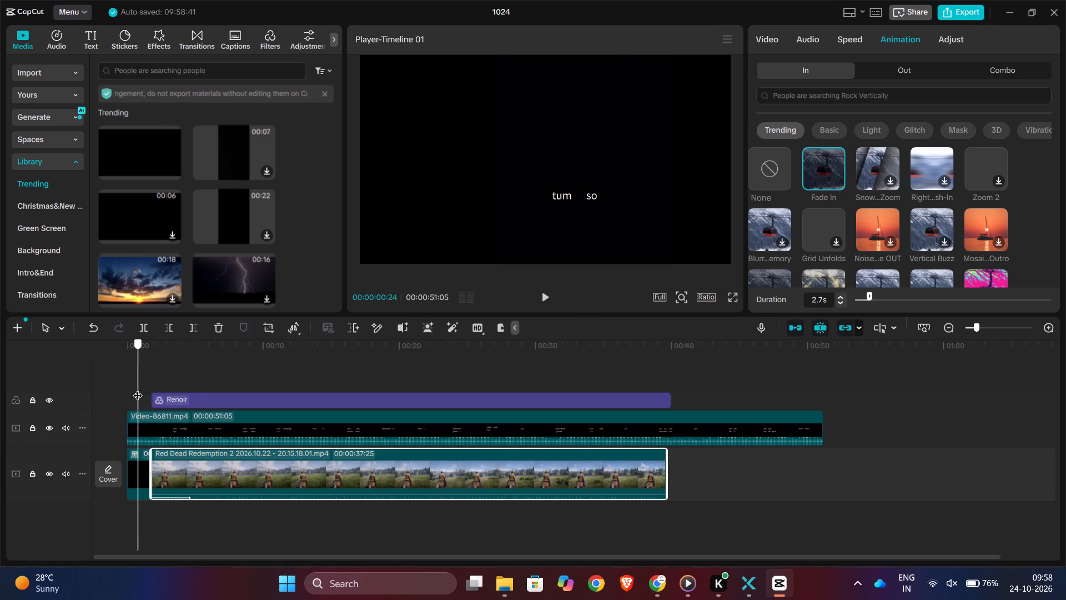
{"action": "left_click_drag", "start_coordinate": [138, 388], "coordinate": [206, 404]}
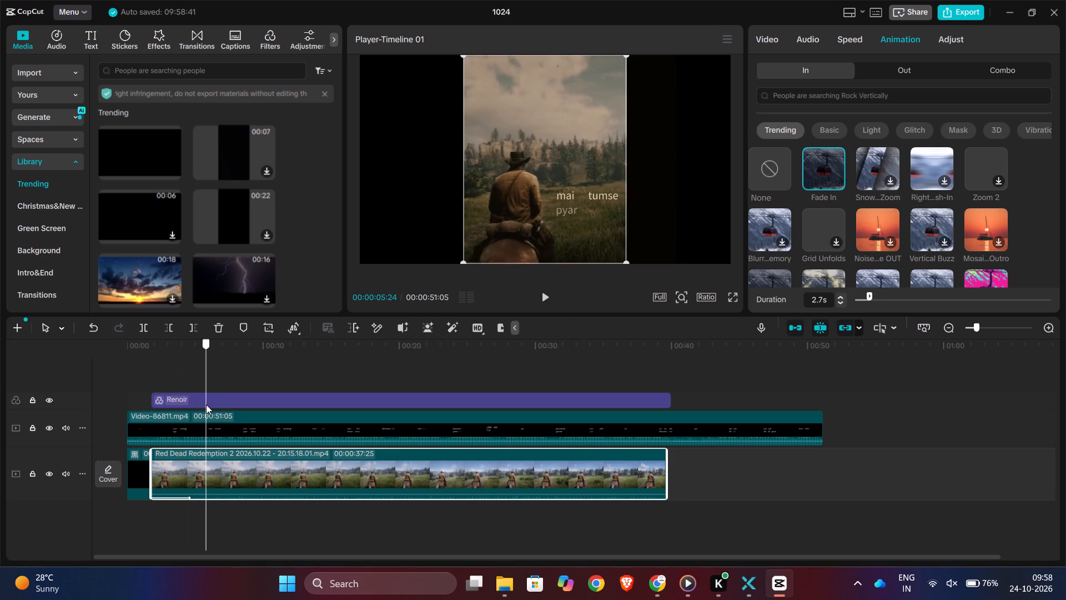
{"action": "left_click_drag", "start_coordinate": [206, 404], "coordinate": [163, 398]}
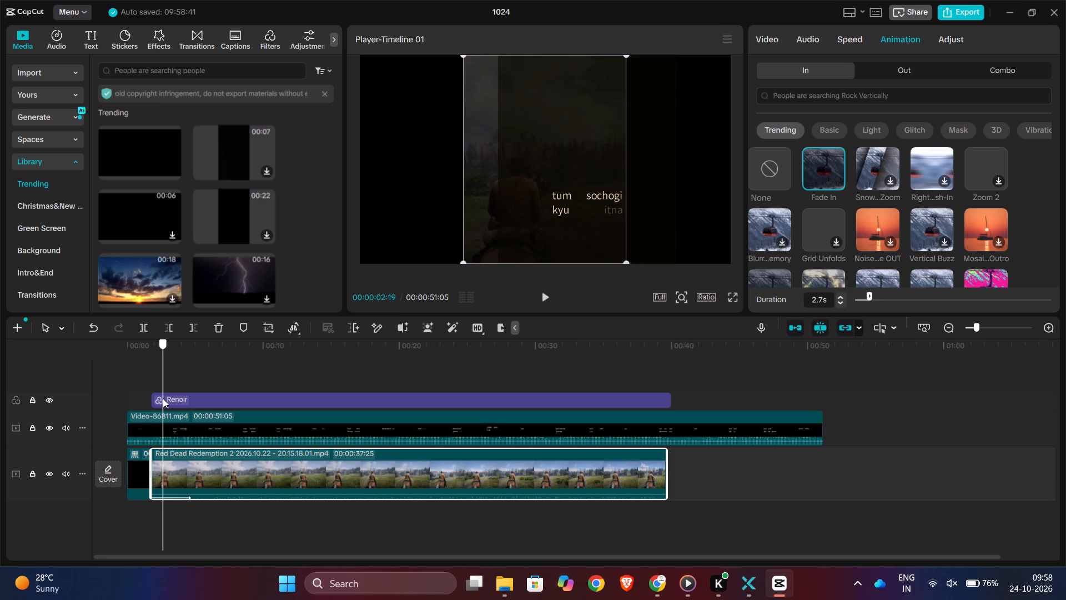
{"action": "left_click_drag", "start_coordinate": [163, 398], "coordinate": [188, 407]}
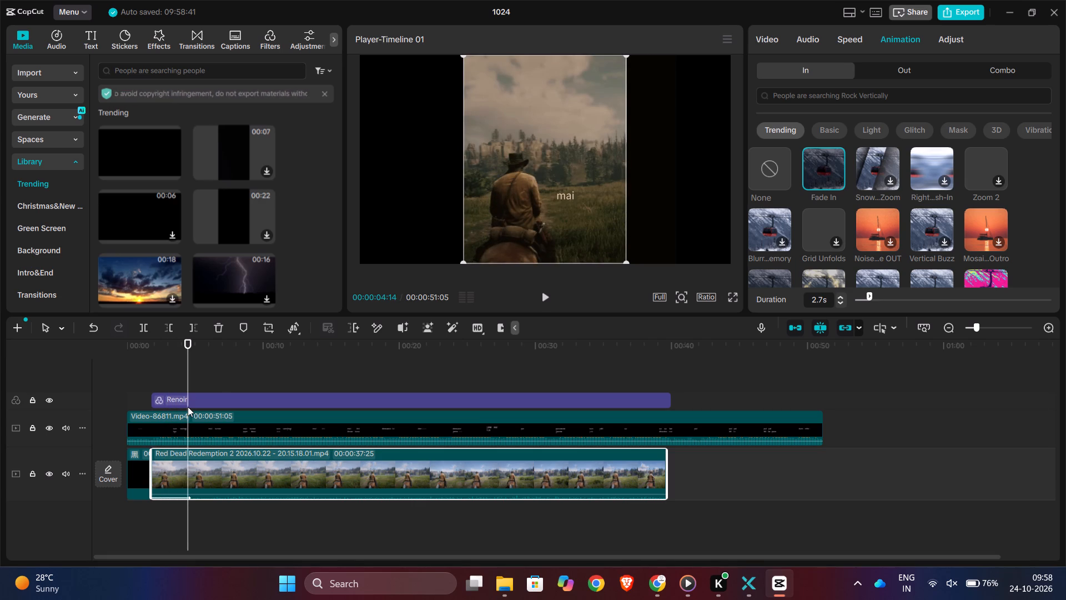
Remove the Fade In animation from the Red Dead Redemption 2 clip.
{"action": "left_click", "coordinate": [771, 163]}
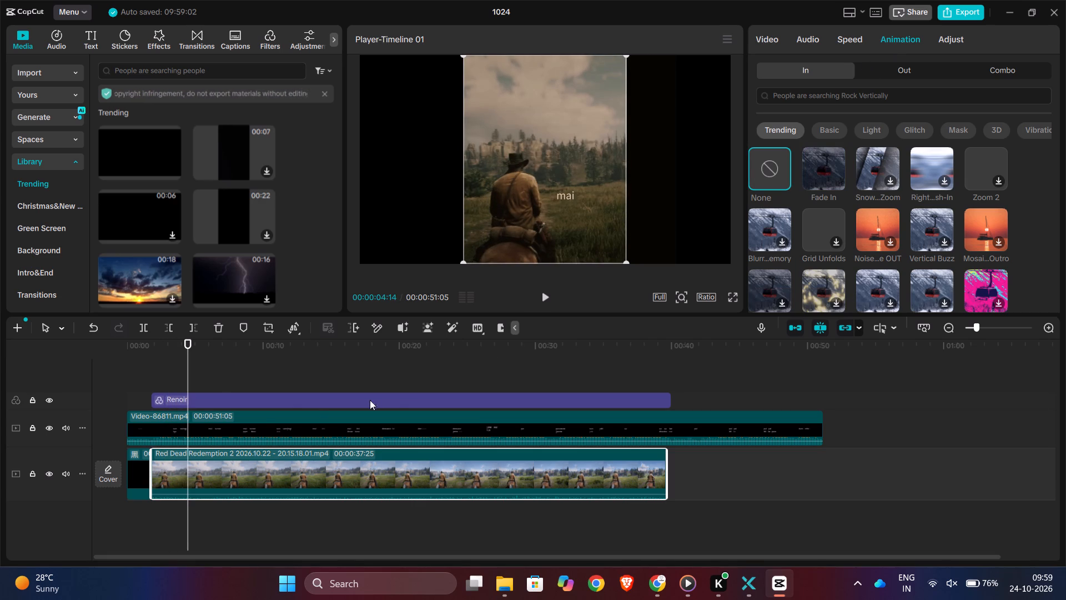
Apply the Fade Out exit animation to the black clip at the timeline start.
{"action": "left_click", "coordinate": [136, 473]}
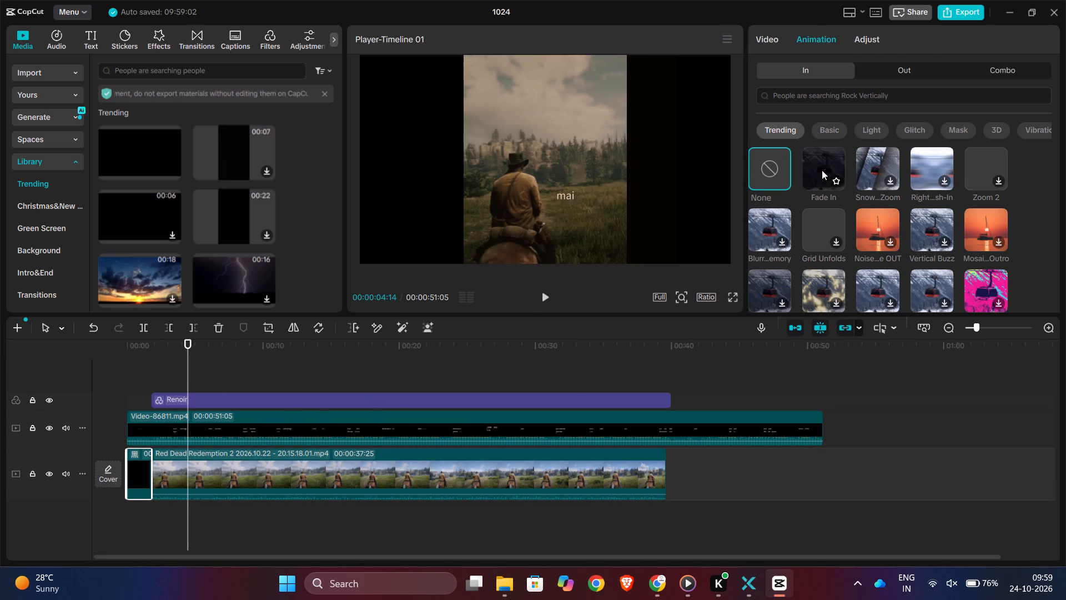
{"action": "left_click", "coordinate": [903, 71]}
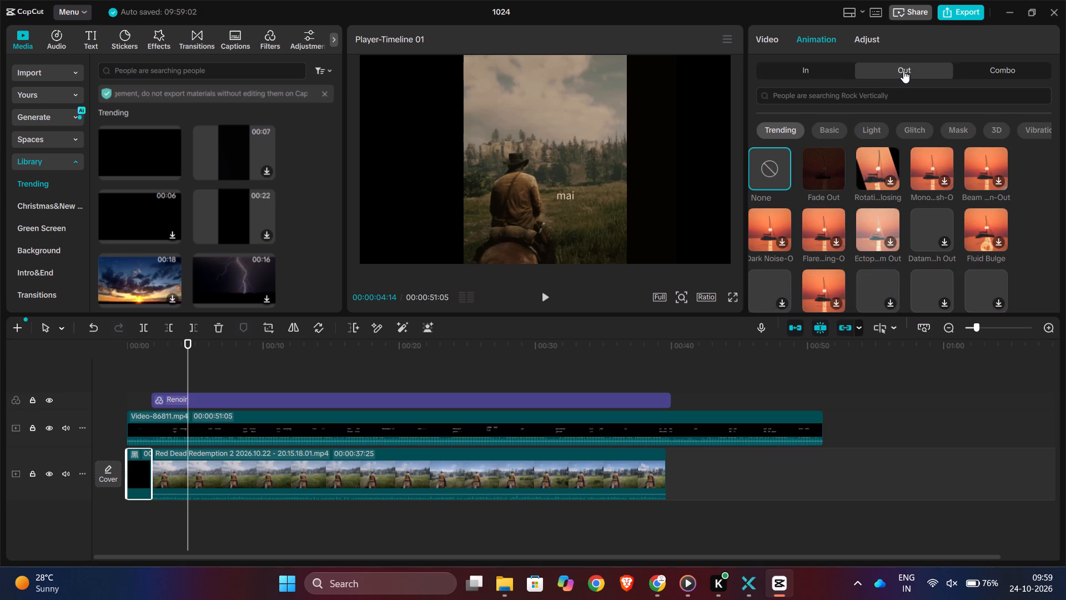
{"action": "left_click", "coordinate": [828, 161]}
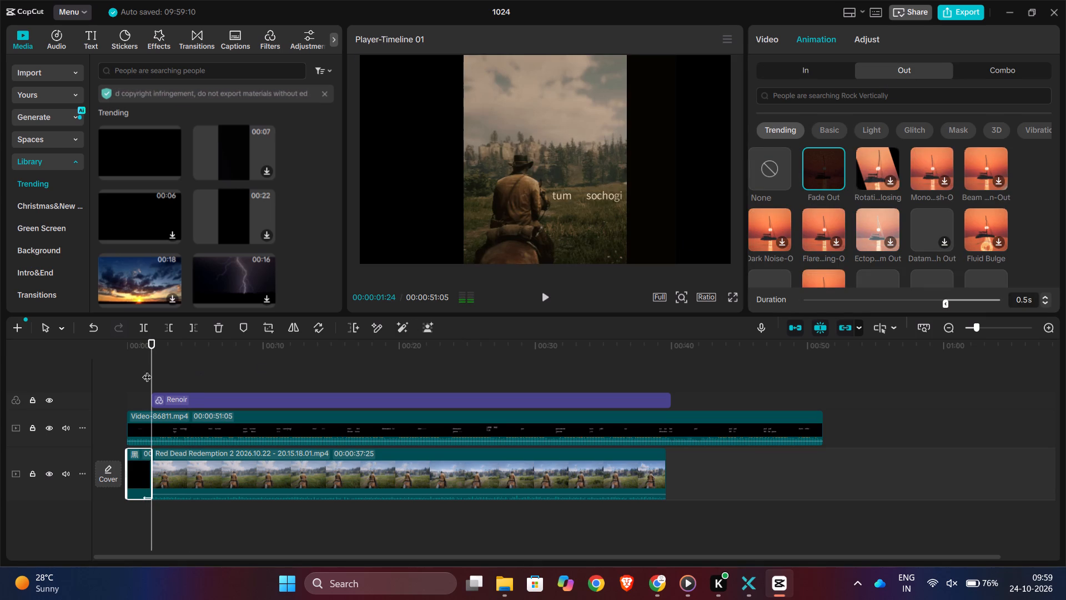
Return the playhead to the timeline start and play the opening to review the black clip's fade-out.
{"action": "left_click_drag", "start_coordinate": [149, 371], "coordinate": [98, 364]}
{"action": "key", "text": "space"}
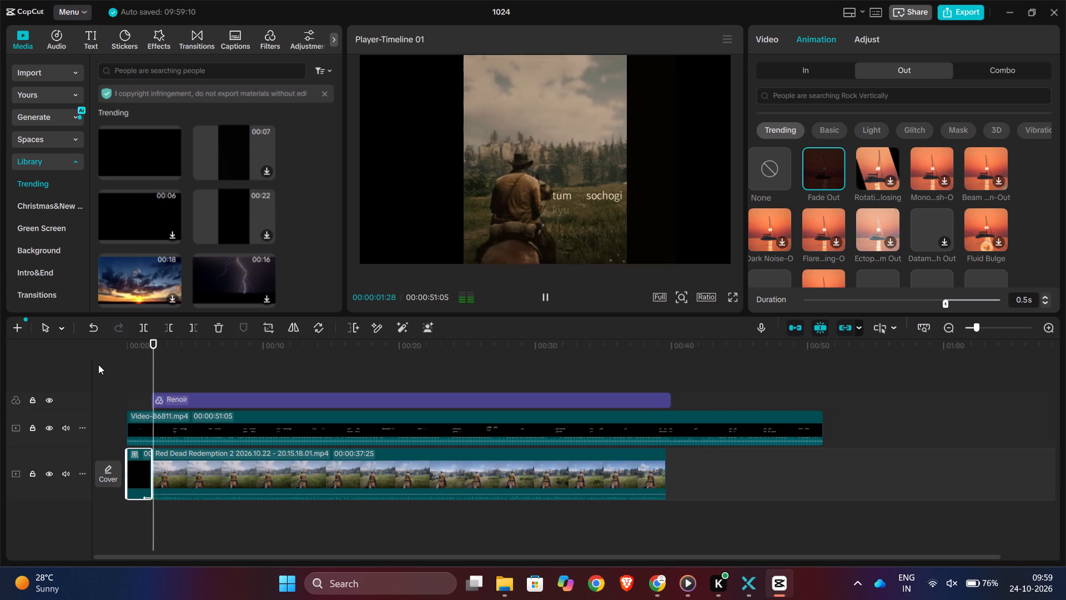
{"action": "key", "text": "space"}
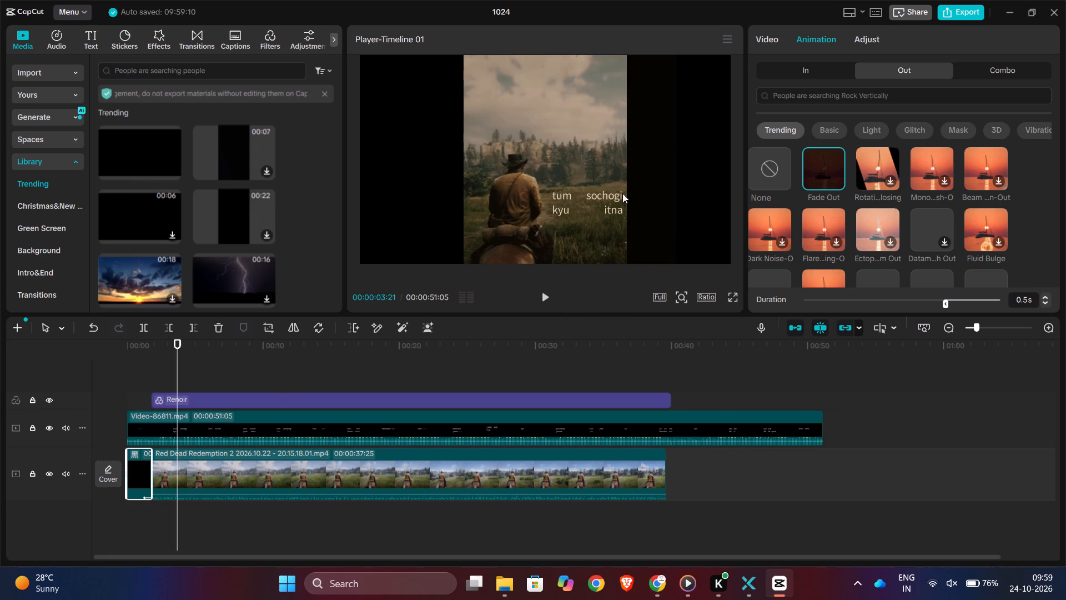
Move the Video-86811 lyrics overlay up from the grass to the tree line beside the rider.
{"action": "left_click", "coordinate": [349, 473]}
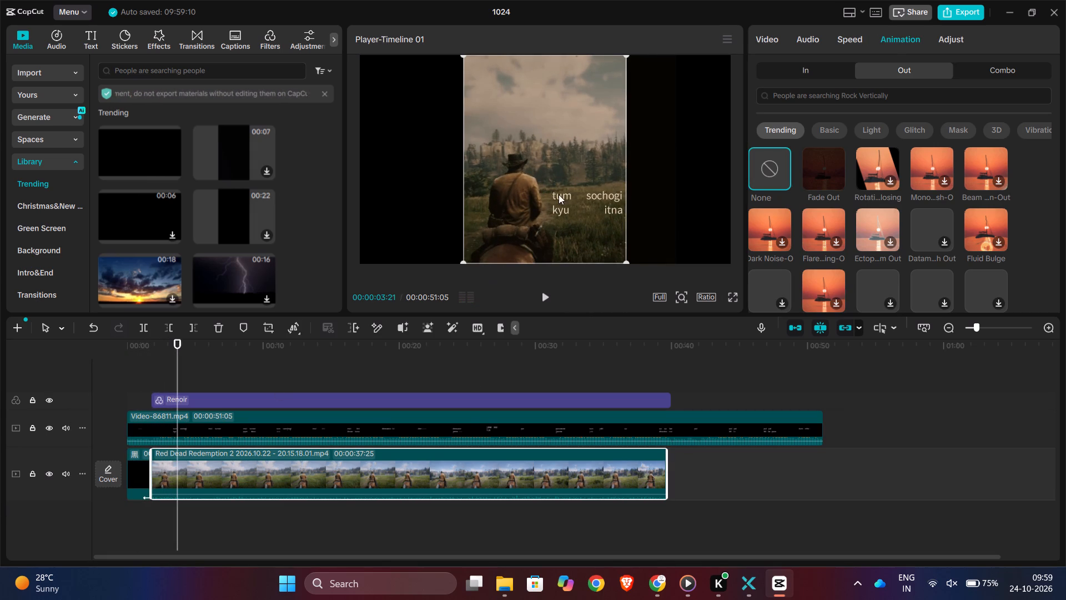
{"action": "left_click", "coordinate": [569, 184]}
{"action": "left_click", "coordinate": [569, 184]}
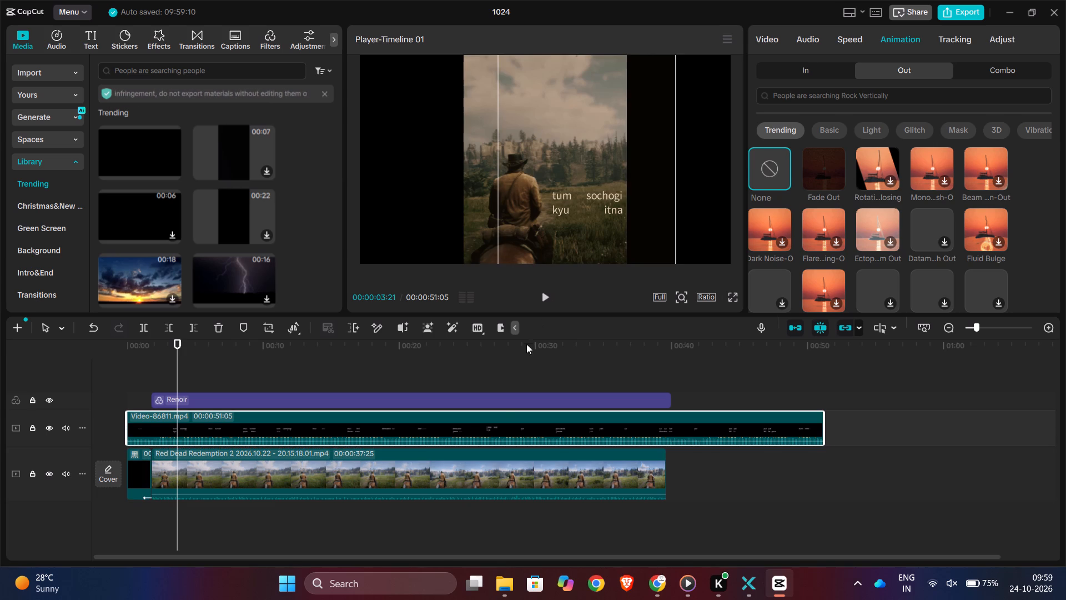
{"action": "left_click", "coordinate": [487, 429]}
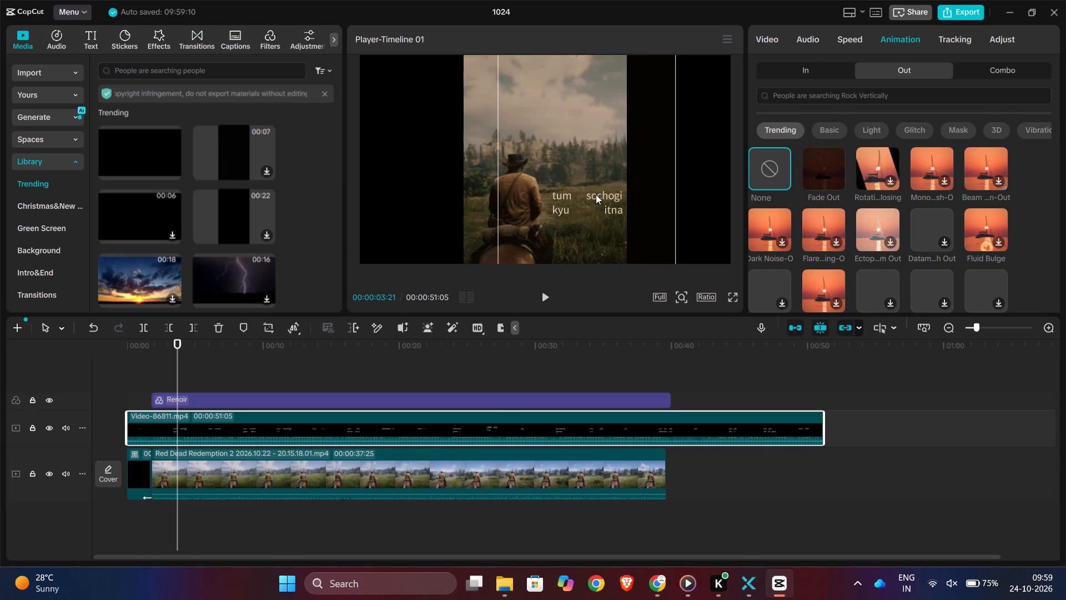
{"action": "left_click", "coordinate": [596, 194]}
{"action": "left_click_drag", "start_coordinate": [596, 194], "coordinate": [588, 151]}
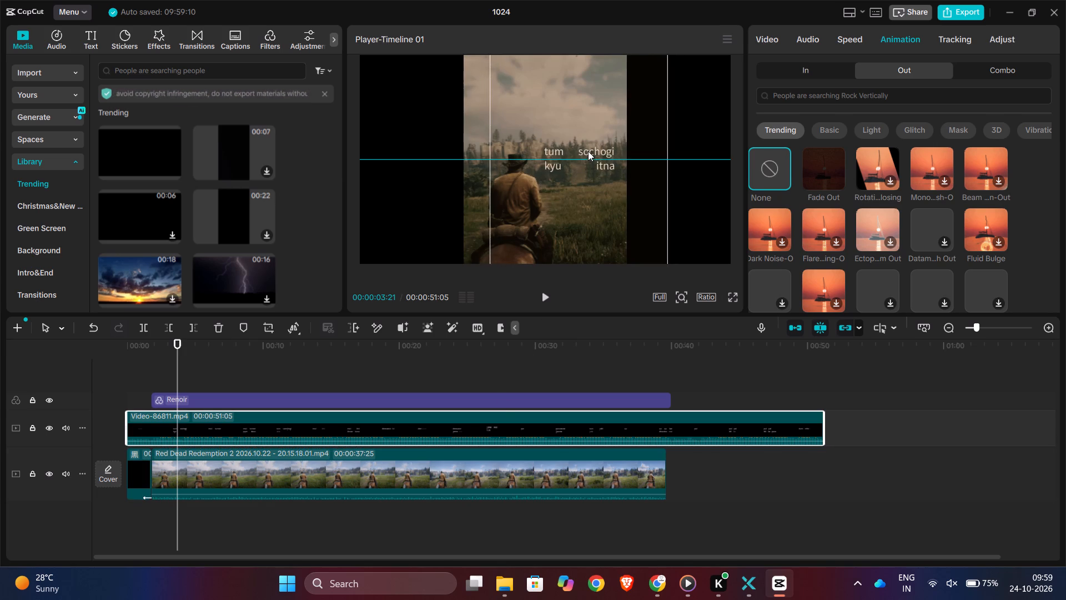
{"action": "left_click_drag", "start_coordinate": [588, 151], "coordinate": [589, 146]}
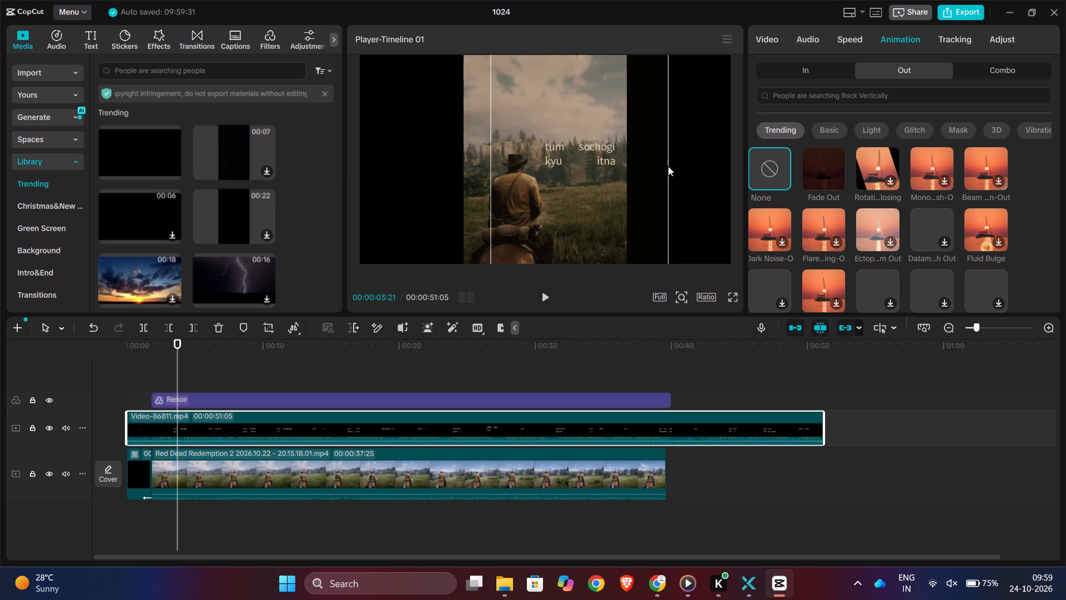
{"action": "scroll", "coordinate": [585, 172], "scroll_direction": "up", "scroll_amount": 2, "text": "ctrl"}
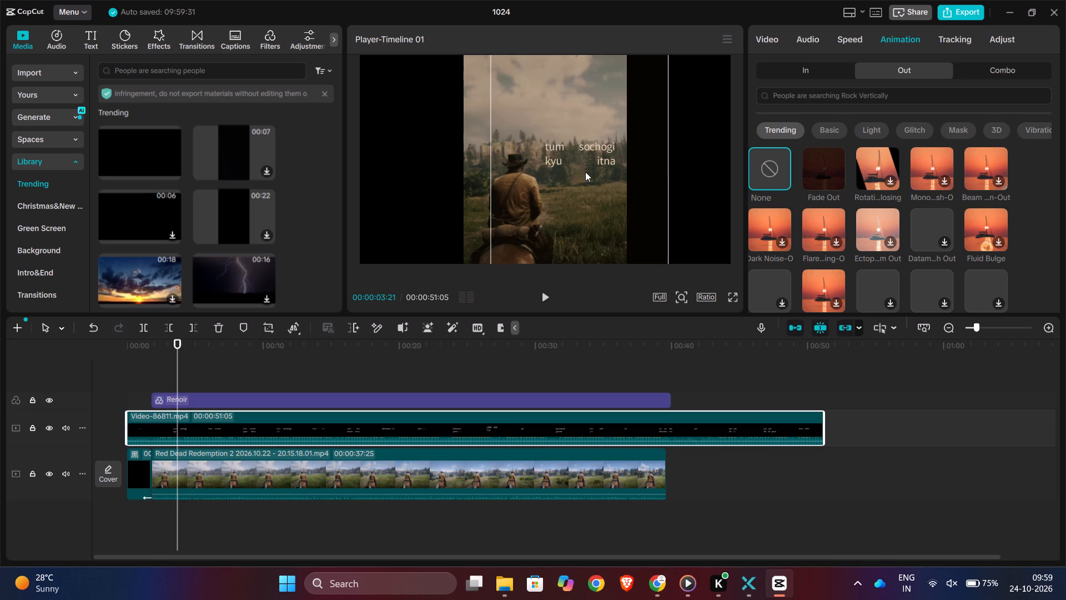
Enlarge the Video-86811 lyrics overlay slightly and reposition its text over the tree line above the rider's shoulder.
{"action": "left_click_drag", "start_coordinate": [585, 172], "coordinate": [561, 113]}
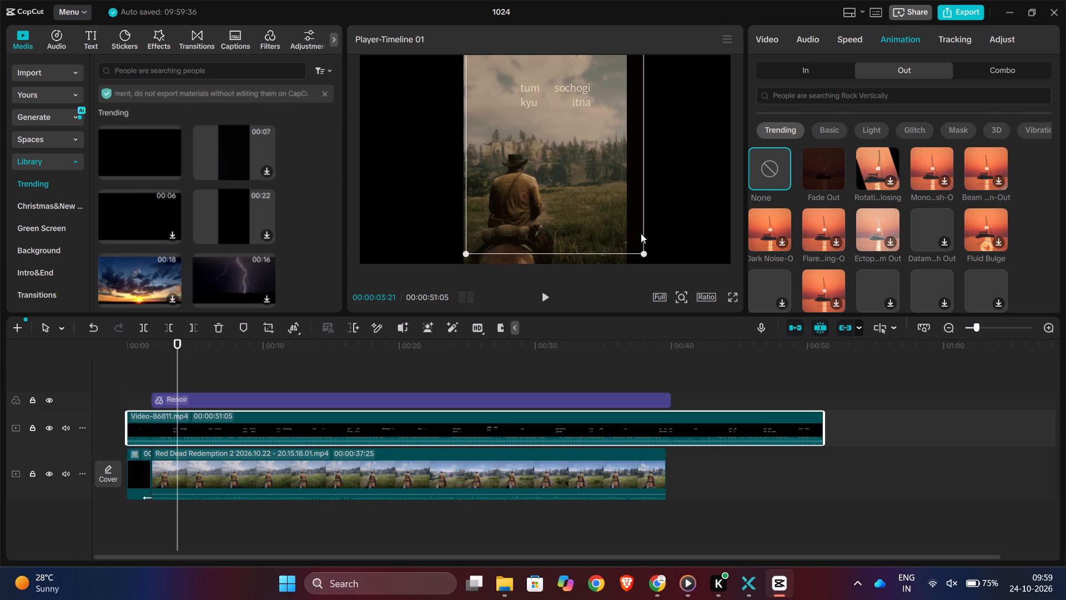
{"action": "left_click_drag", "start_coordinate": [643, 255], "coordinate": [661, 276]}
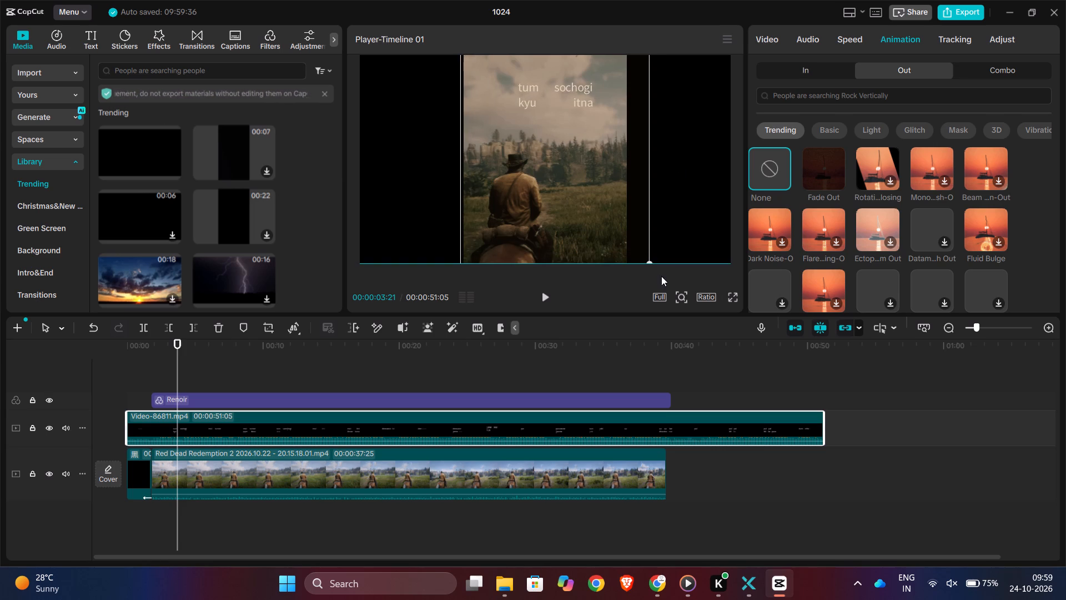
{"action": "left_click_drag", "start_coordinate": [661, 276], "coordinate": [672, 291]}
{"action": "left_click_drag", "start_coordinate": [577, 136], "coordinate": [599, 191]}
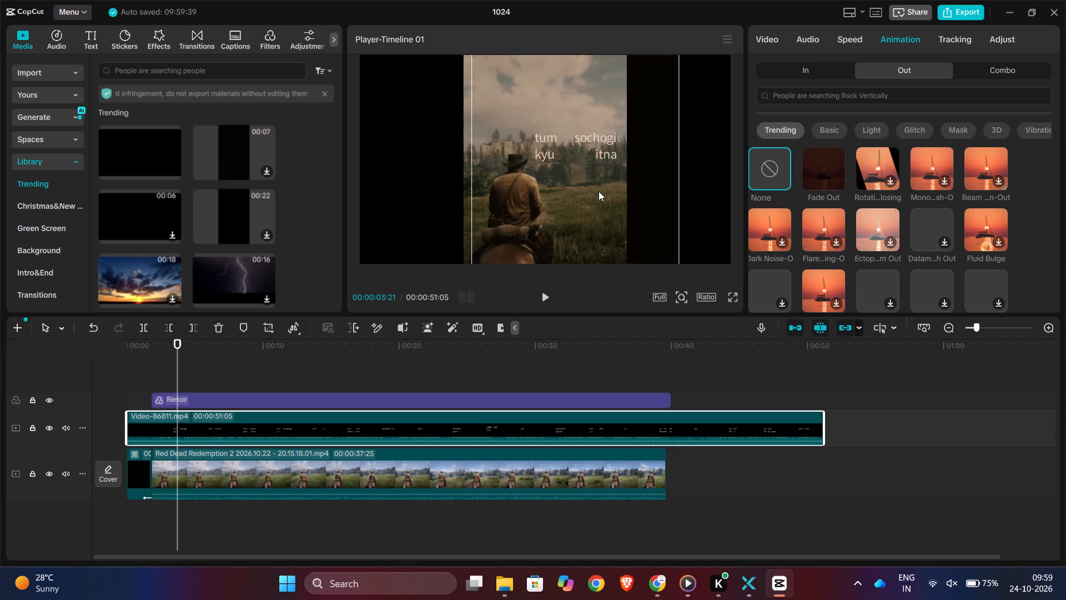
{"action": "left_click_drag", "start_coordinate": [599, 191], "coordinate": [605, 196]}
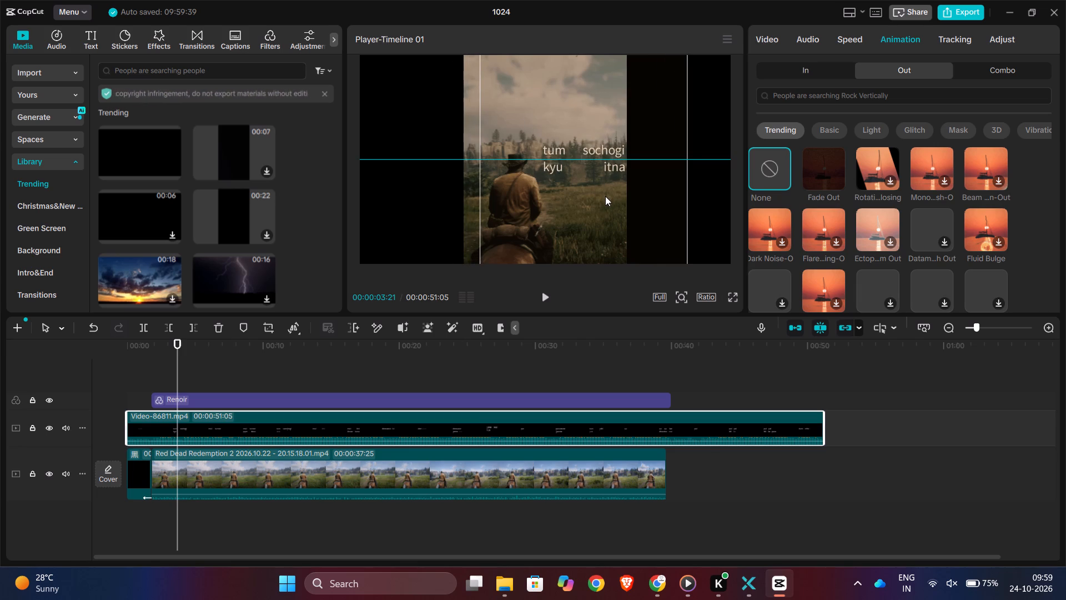
{"action": "left_click_drag", "start_coordinate": [605, 196], "coordinate": [590, 189]}
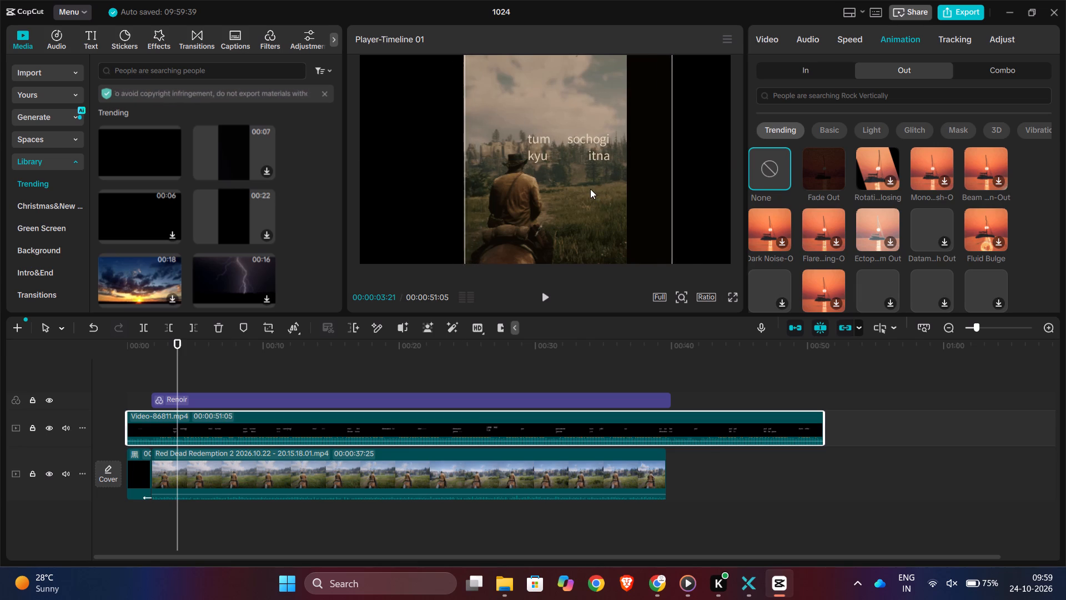
{"action": "left_click_drag", "start_coordinate": [590, 189], "coordinate": [592, 188]}
Play the edit in full screen from about 3 seconds to review the lyrics' size and placement, and return to the editor.
{"action": "left_click", "coordinate": [735, 293]}
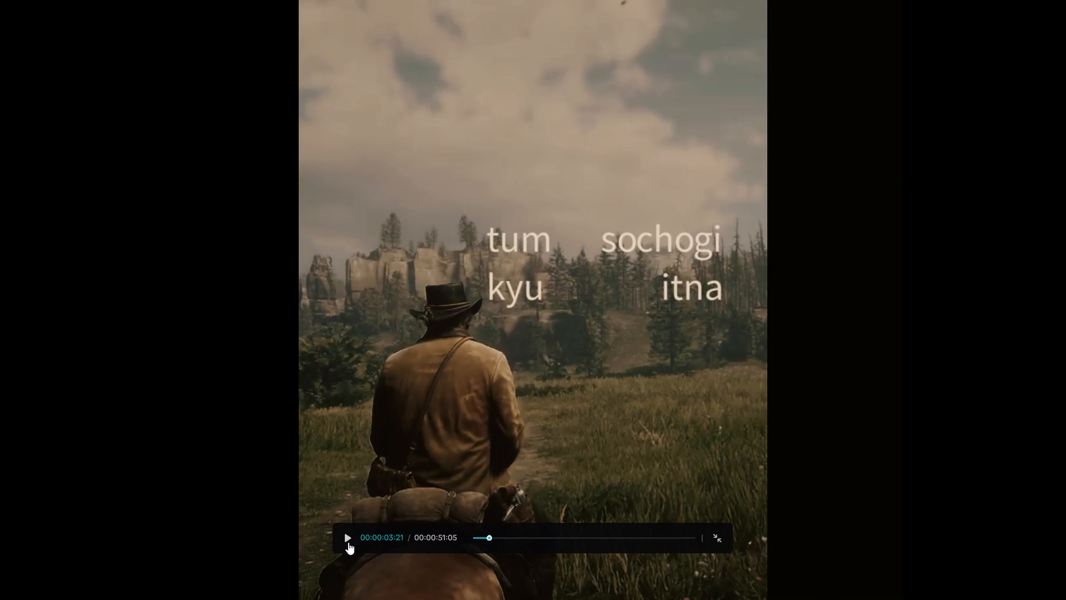
{"action": "left_click", "coordinate": [343, 533]}
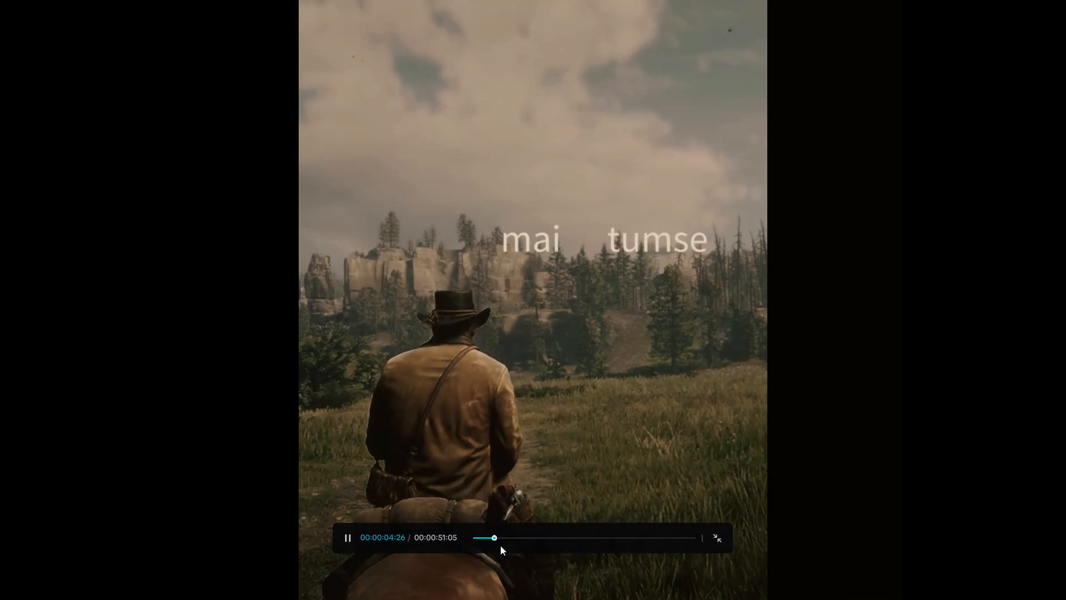
{"action": "left_click", "coordinate": [719, 538]}
{"action": "key", "text": "space"}
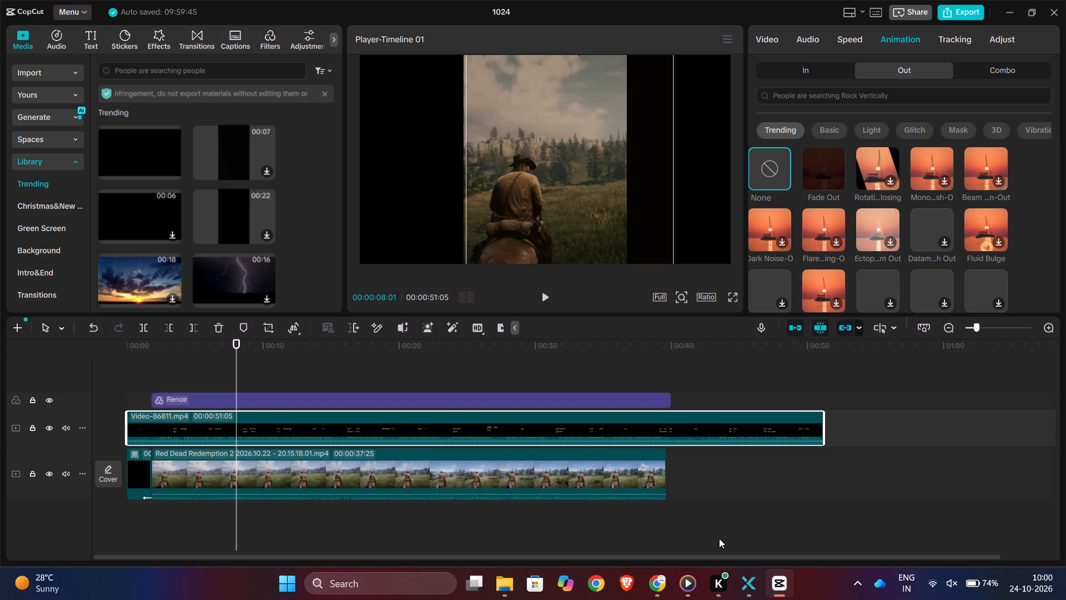
Recrop the Red Dead Redemption 2 clip with a wider free crop frame shifted lower to include more field and horse.
{"action": "left_click", "coordinate": [623, 469]}
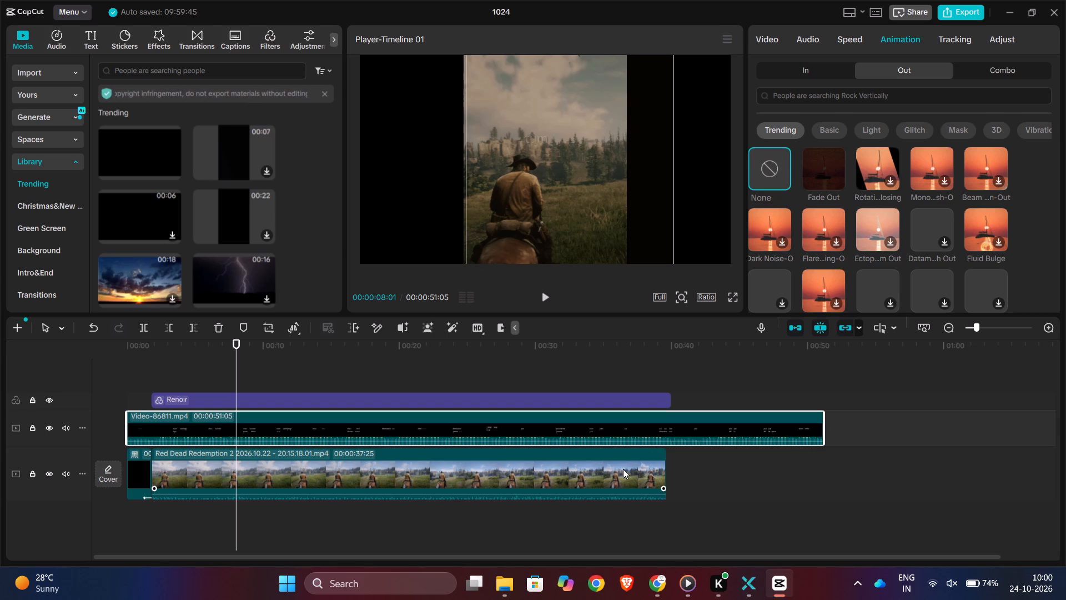
{"action": "right_click", "coordinate": [623, 469]}
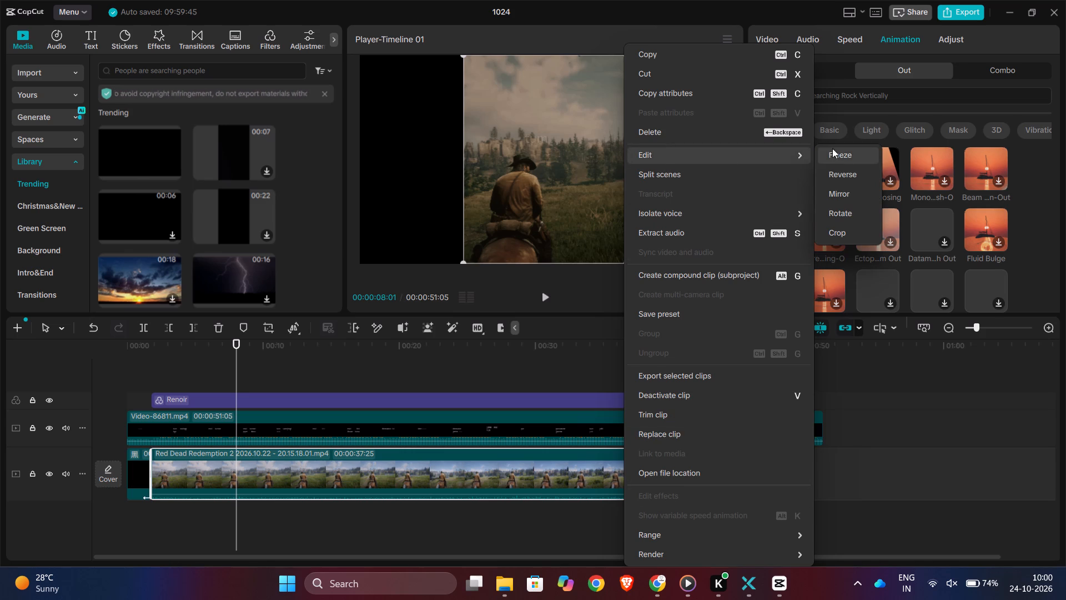
{"action": "left_click", "coordinate": [838, 232]}
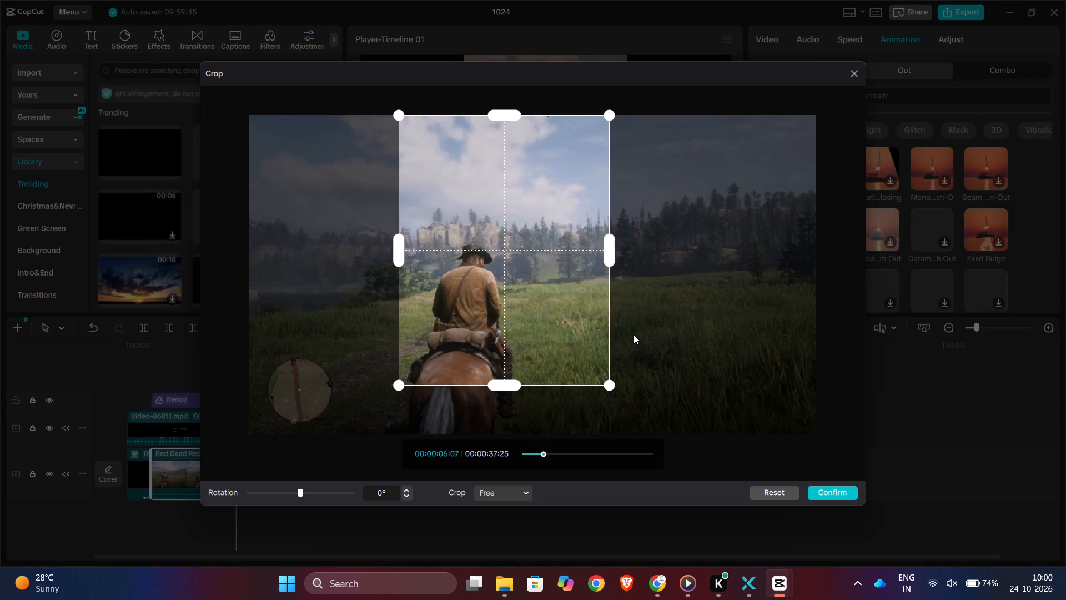
{"action": "left_click_drag", "start_coordinate": [609, 266], "coordinate": [639, 263]}
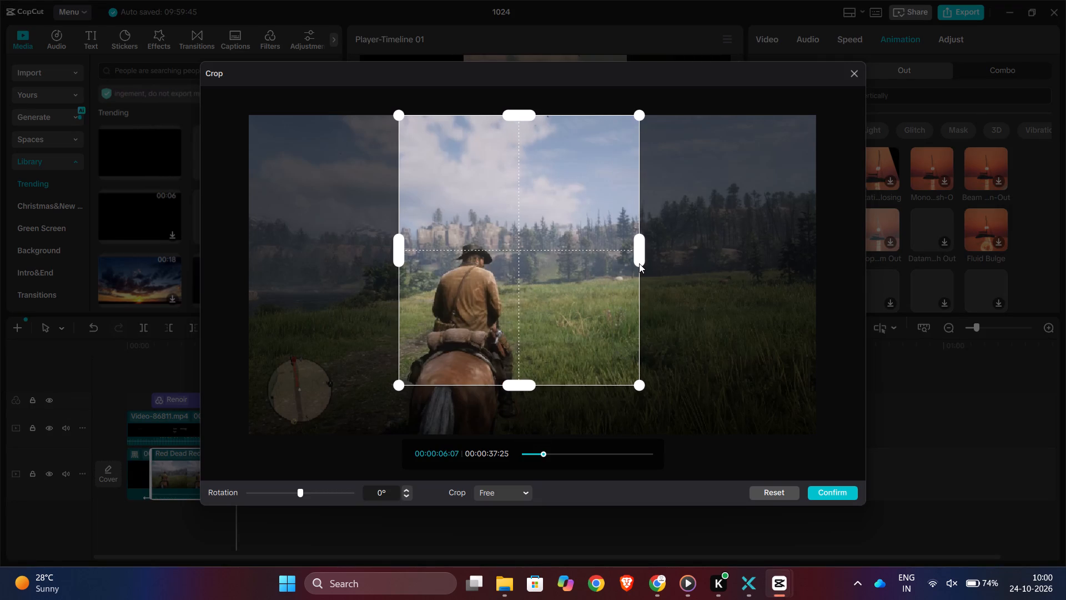
{"action": "left_click_drag", "start_coordinate": [639, 263], "coordinate": [645, 263]}
{"action": "left_click_drag", "start_coordinate": [545, 268], "coordinate": [550, 285]}
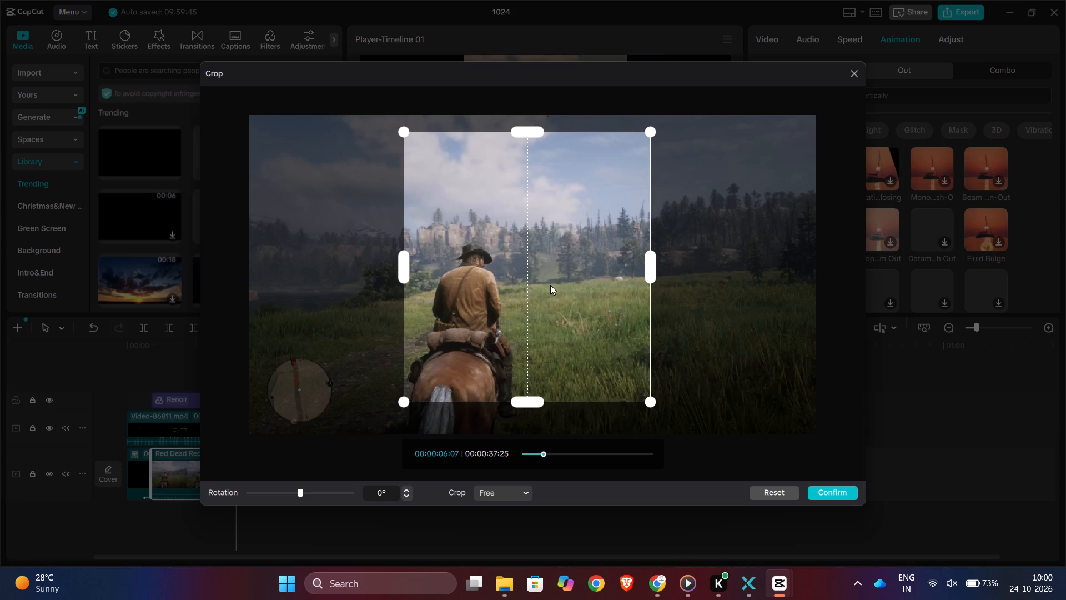
{"action": "left_click_drag", "start_coordinate": [550, 285], "coordinate": [544, 298]}
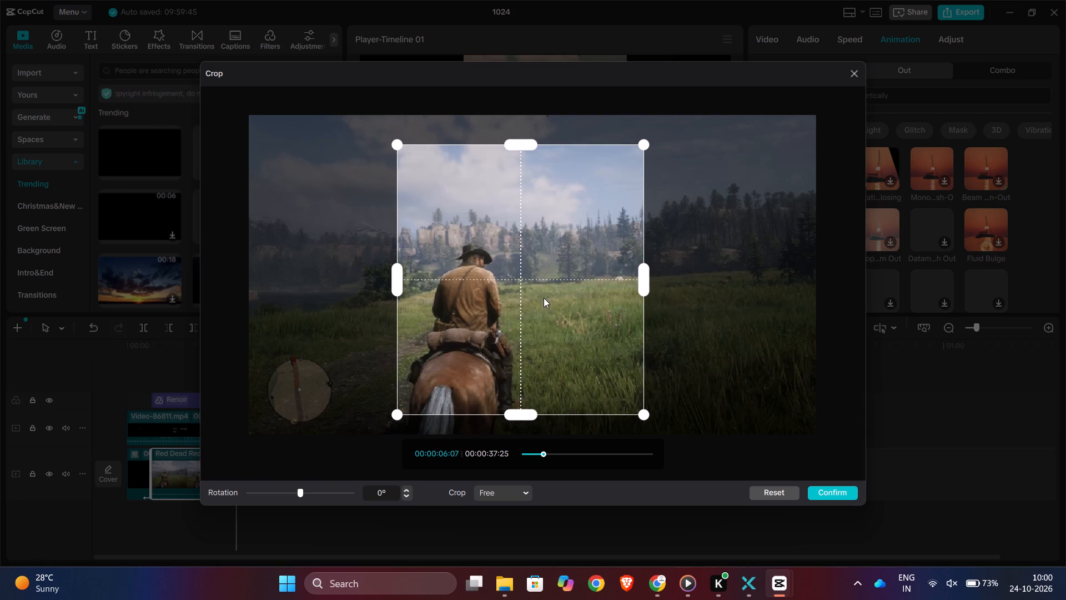
{"action": "left_click_drag", "start_coordinate": [544, 298], "coordinate": [549, 290]}
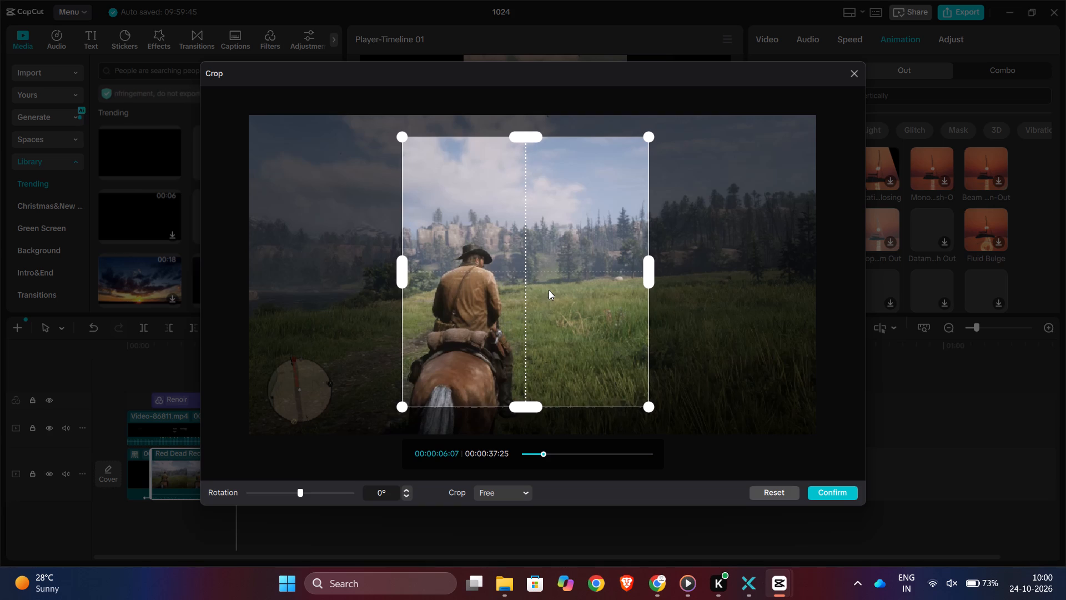
{"action": "left_click", "coordinate": [850, 493]}
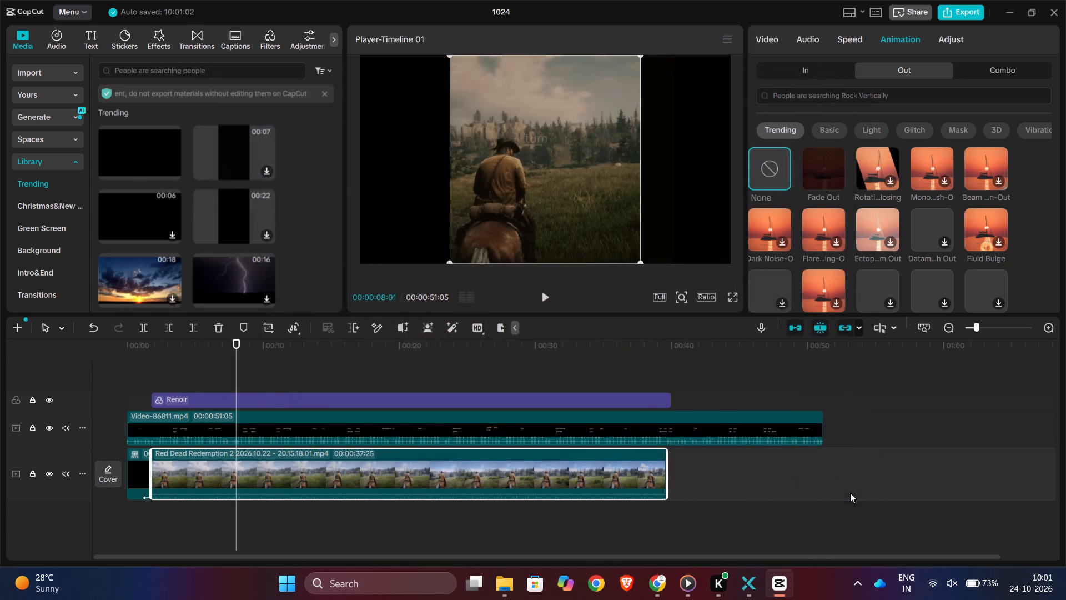
Shift the Video-86811 lyrics overlay slightly down and away from the rider to suit the widened gameplay frame.
{"action": "left_click", "coordinate": [576, 175]}
{"action": "left_click", "coordinate": [570, 139]}
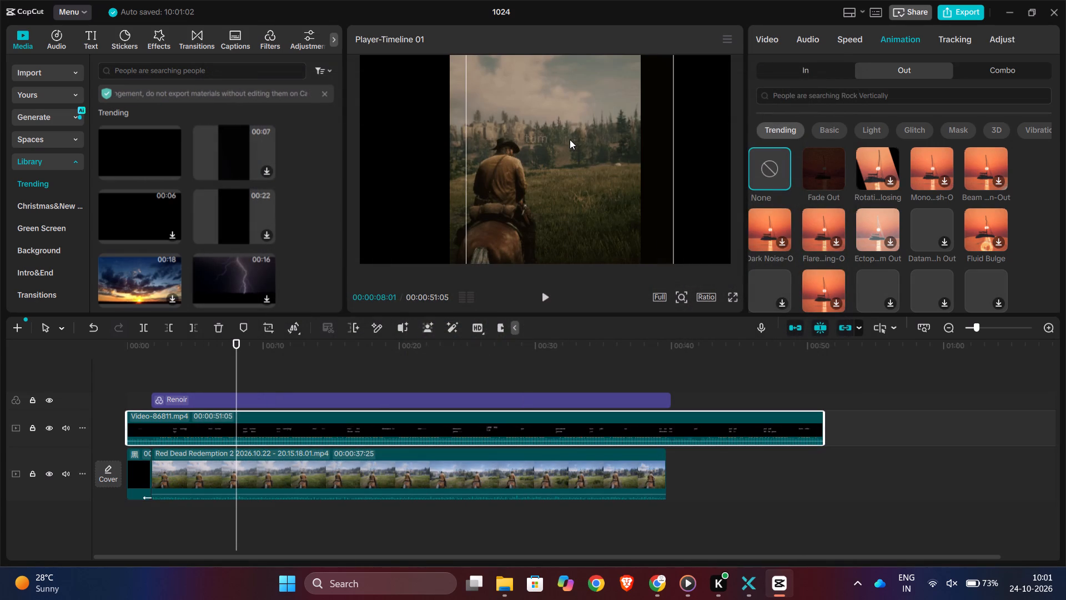
{"action": "left_click_drag", "start_coordinate": [570, 139], "coordinate": [582, 151]}
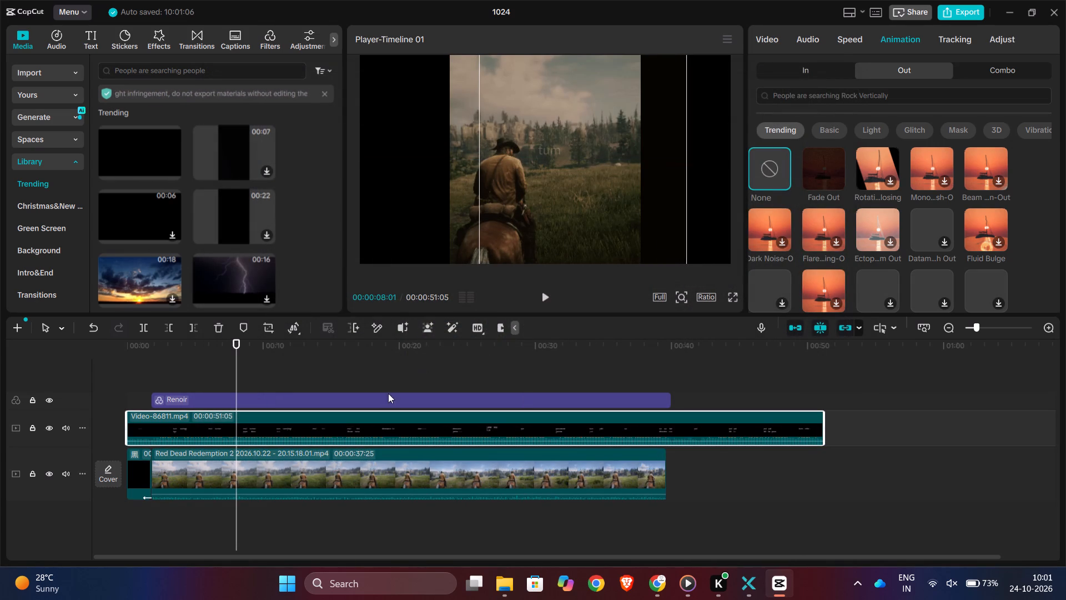
At about 13 seconds, scale down the Video-86811 lyrics overlay and place its text beside the rider at mid-height.
{"action": "left_click_drag", "start_coordinate": [238, 361], "coordinate": [299, 374]}
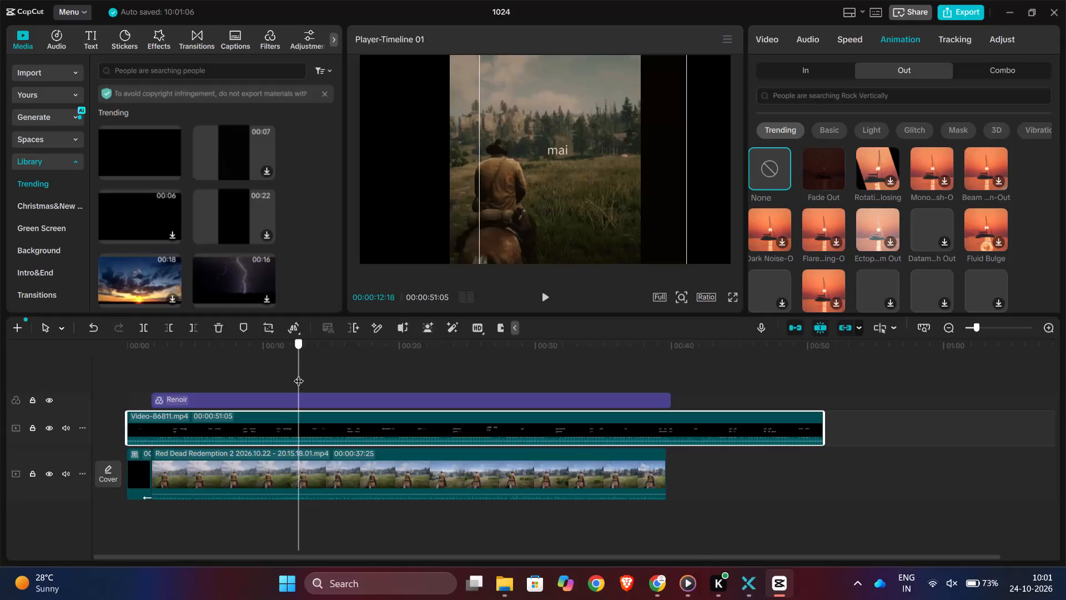
{"action": "left_click_drag", "start_coordinate": [299, 374], "coordinate": [306, 378]}
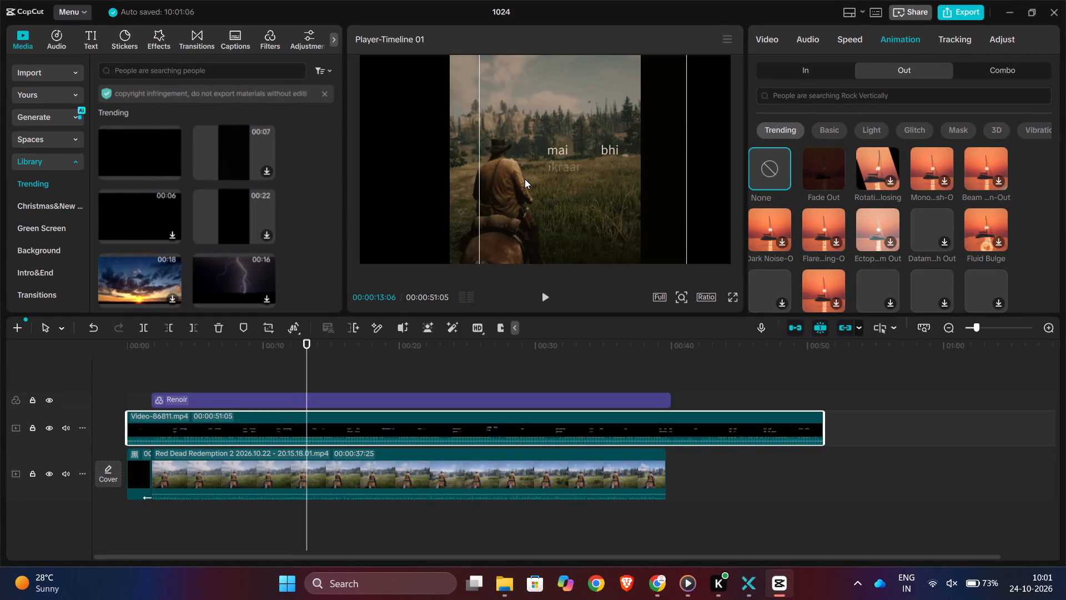
{"action": "left_click_drag", "start_coordinate": [526, 179], "coordinate": [477, 94]}
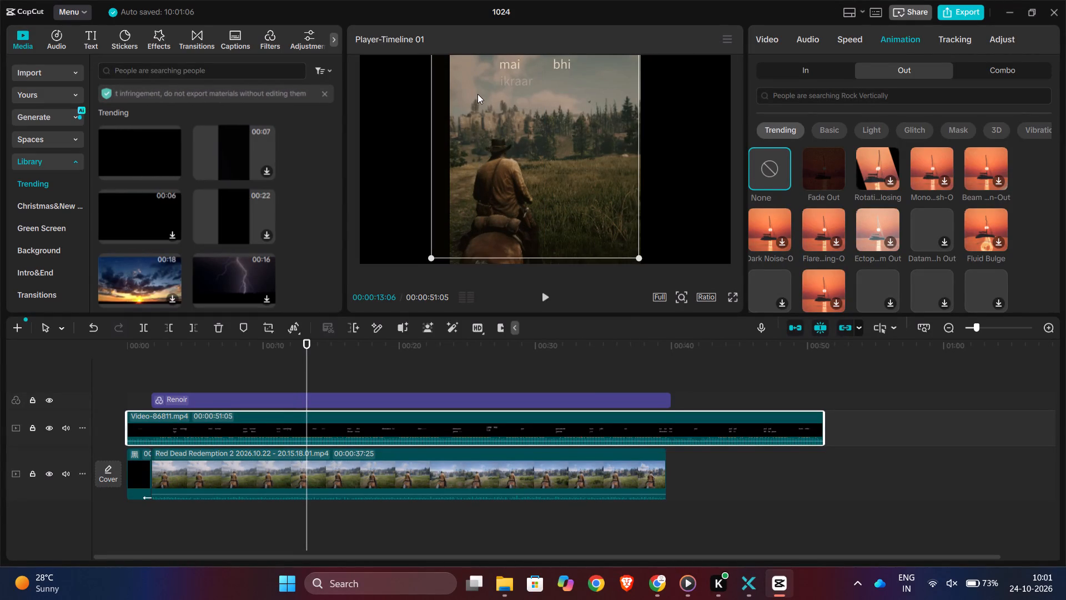
{"action": "left_click_drag", "start_coordinate": [516, 141], "coordinate": [505, 128]}
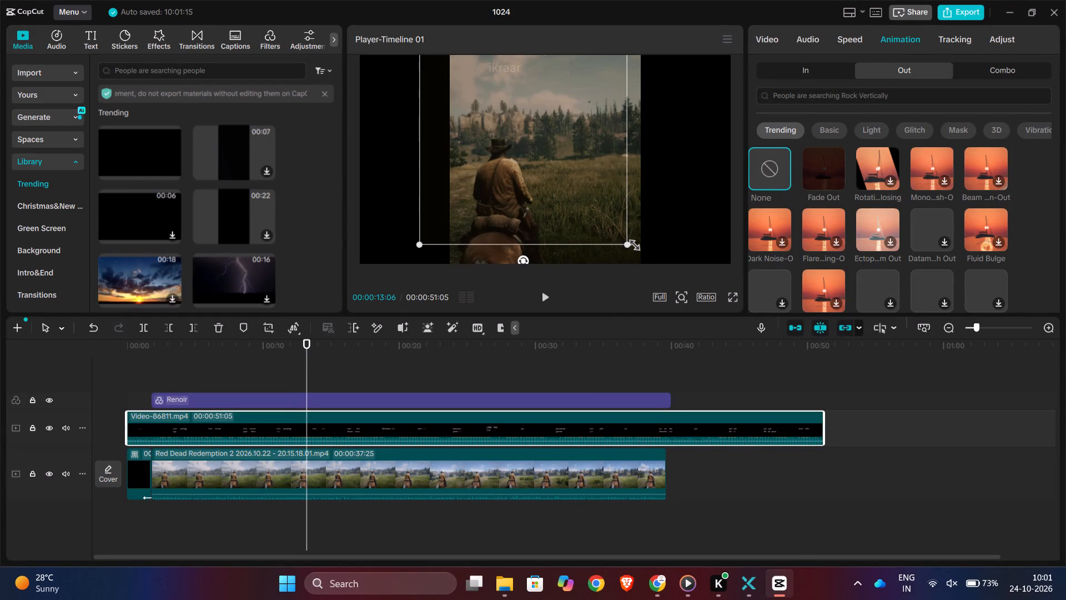
{"action": "left_click_drag", "start_coordinate": [630, 243], "coordinate": [596, 194]}
{"action": "left_click_drag", "start_coordinate": [526, 108], "coordinate": [581, 215]}
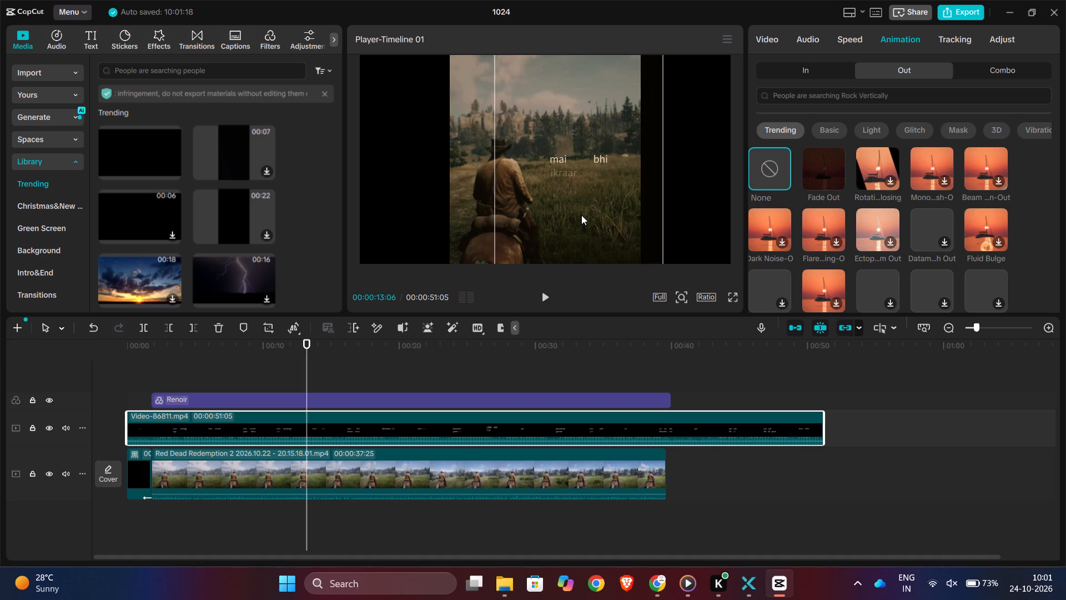
Scrub and play through the timeline to check the lyrics' placement over the gameplay and past the end of the clip.
{"action": "left_click", "coordinate": [308, 361]}
{"action": "left_click_drag", "start_coordinate": [308, 361], "coordinate": [333, 397]}
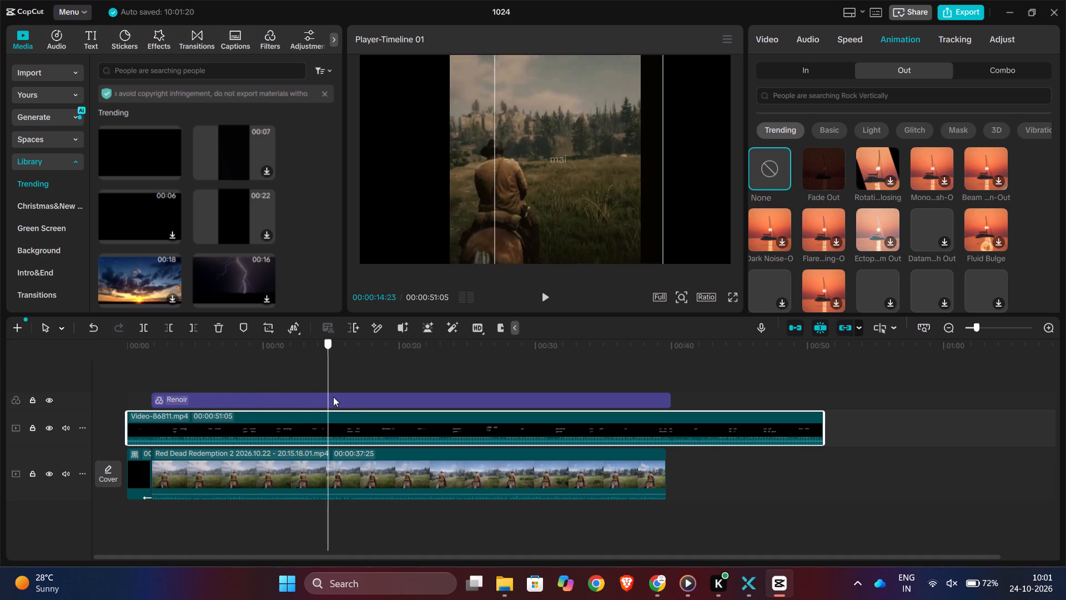
{"action": "left_click_drag", "start_coordinate": [333, 397], "coordinate": [481, 452]}
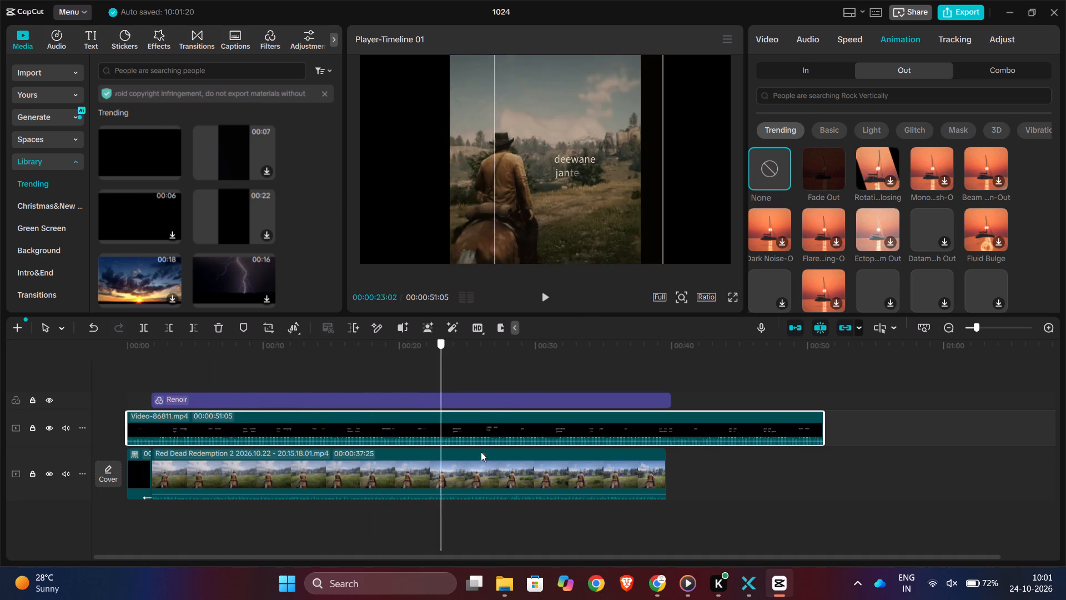
{"action": "left_click_drag", "start_coordinate": [481, 452], "coordinate": [681, 472]}
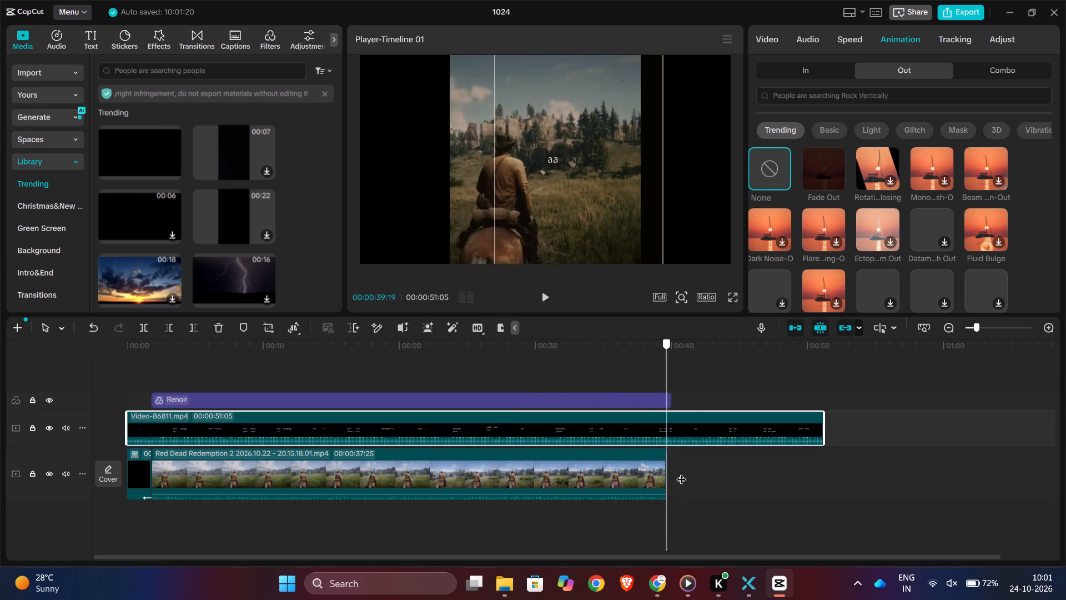
{"action": "left_click_drag", "start_coordinate": [681, 472], "coordinate": [613, 436]}
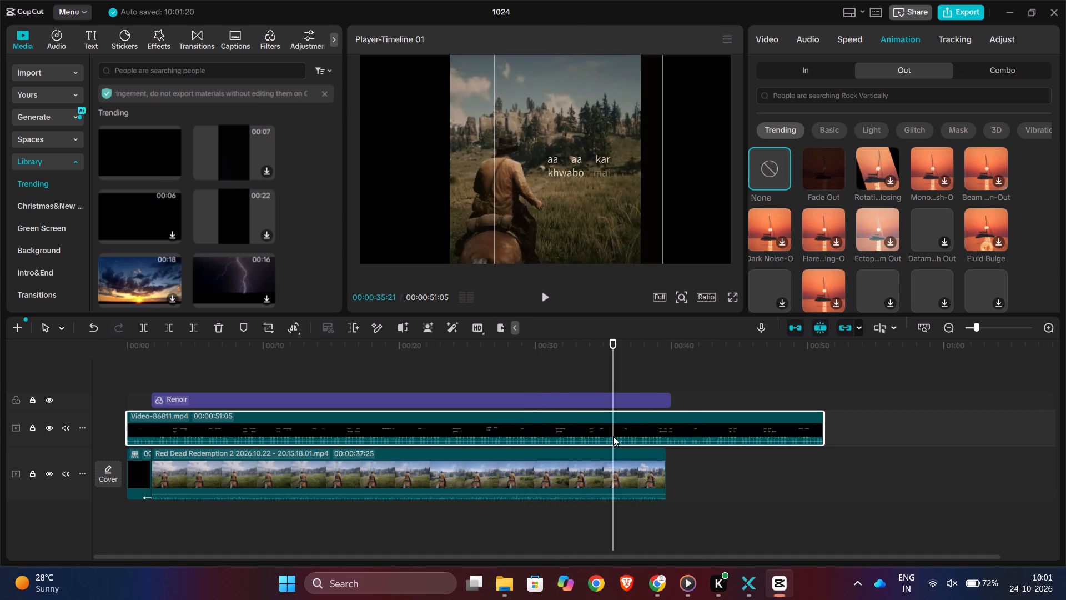
{"action": "key", "text": "space"}
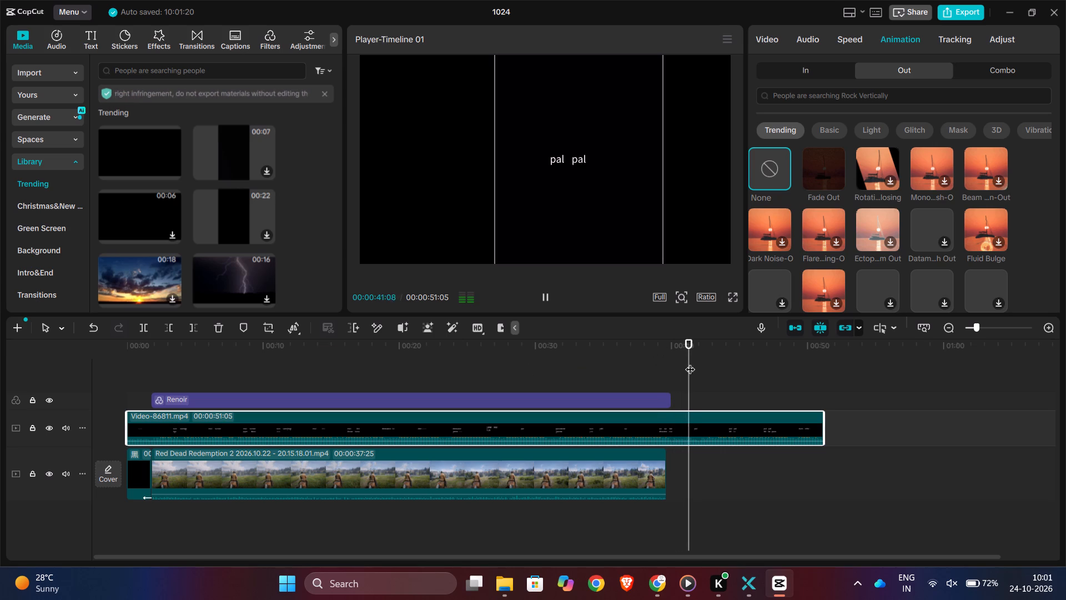
{"action": "left_click_drag", "start_coordinate": [695, 364], "coordinate": [286, 381]}
{"action": "key", "text": "space"}
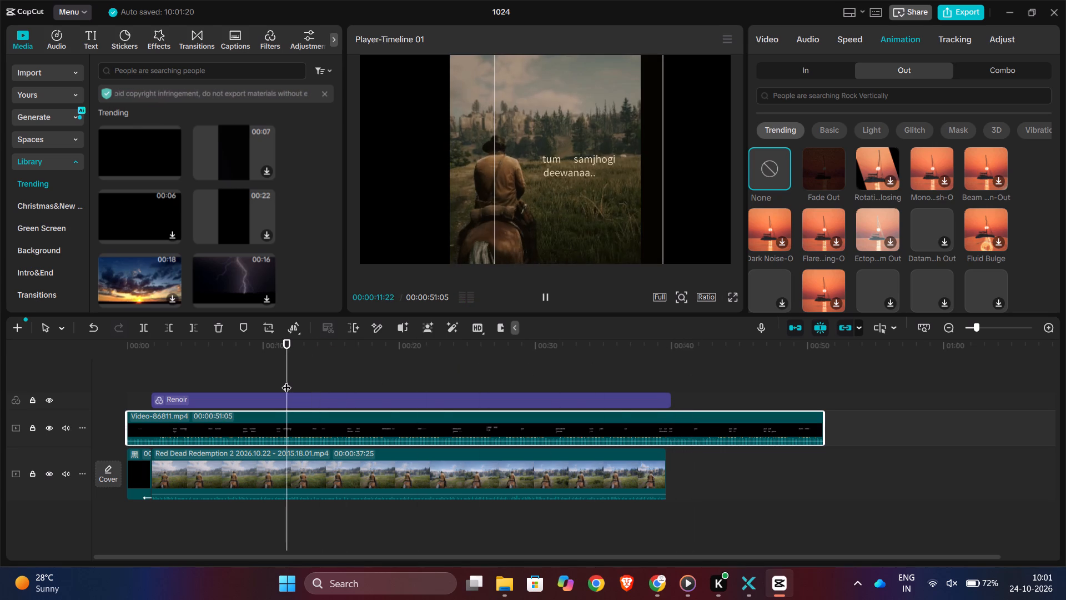
Extend the end of the Red Dead Redemption 2 clip to a duration of 00:00:46:24 and play through its closing section.
{"action": "left_click", "coordinate": [461, 473]}
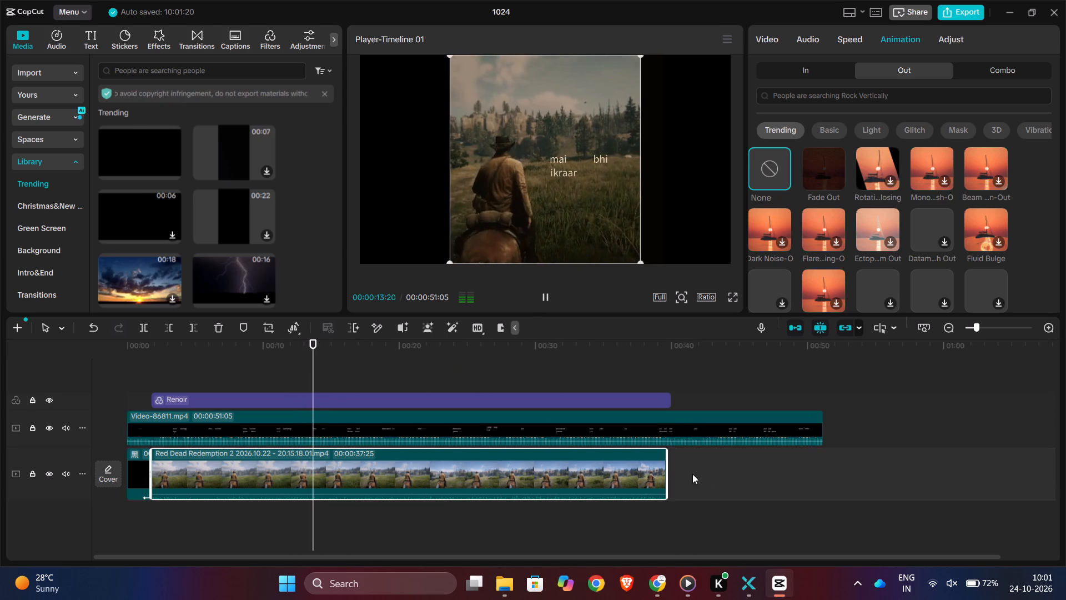
{"action": "left_click_drag", "start_coordinate": [665, 469], "coordinate": [787, 471]}
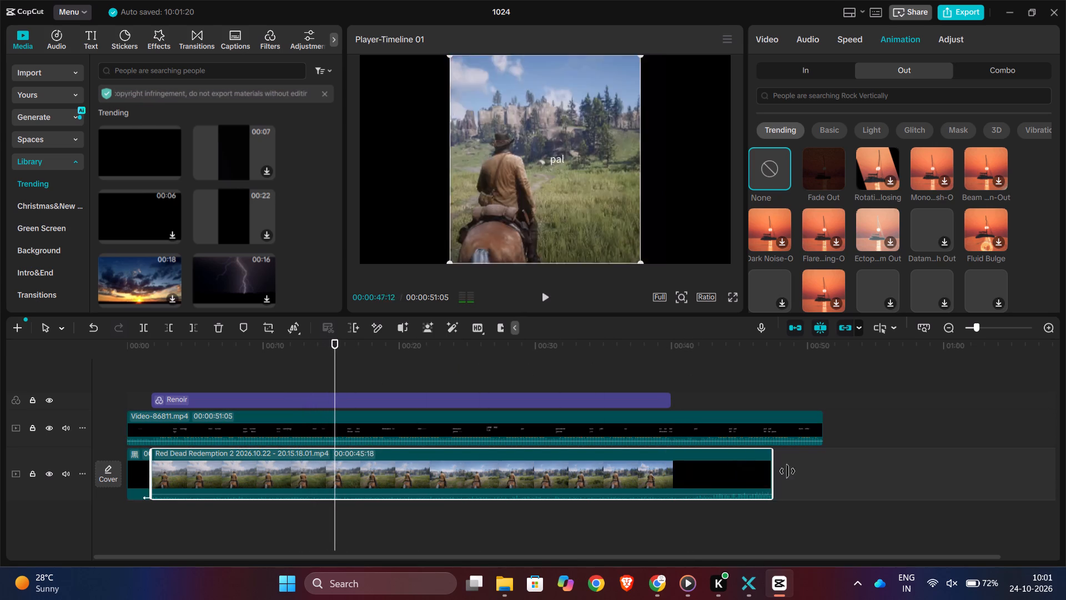
{"action": "left_click_drag", "start_coordinate": [787, 471], "coordinate": [807, 470]}
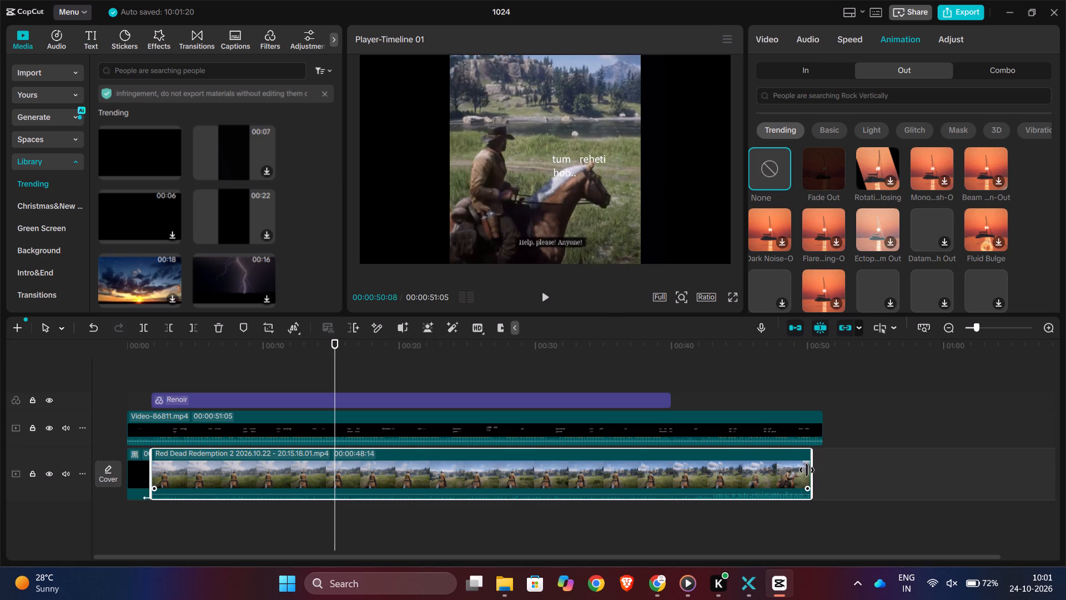
{"action": "left_click_drag", "start_coordinate": [807, 470], "coordinate": [787, 468]}
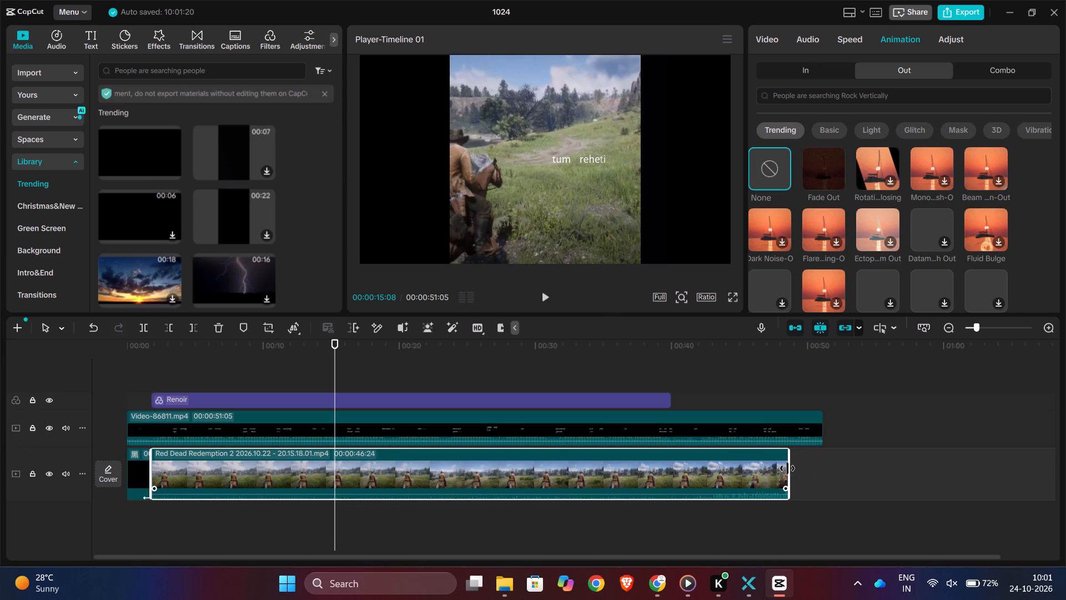
{"action": "left_click_drag", "start_coordinate": [334, 364], "coordinate": [522, 388]}
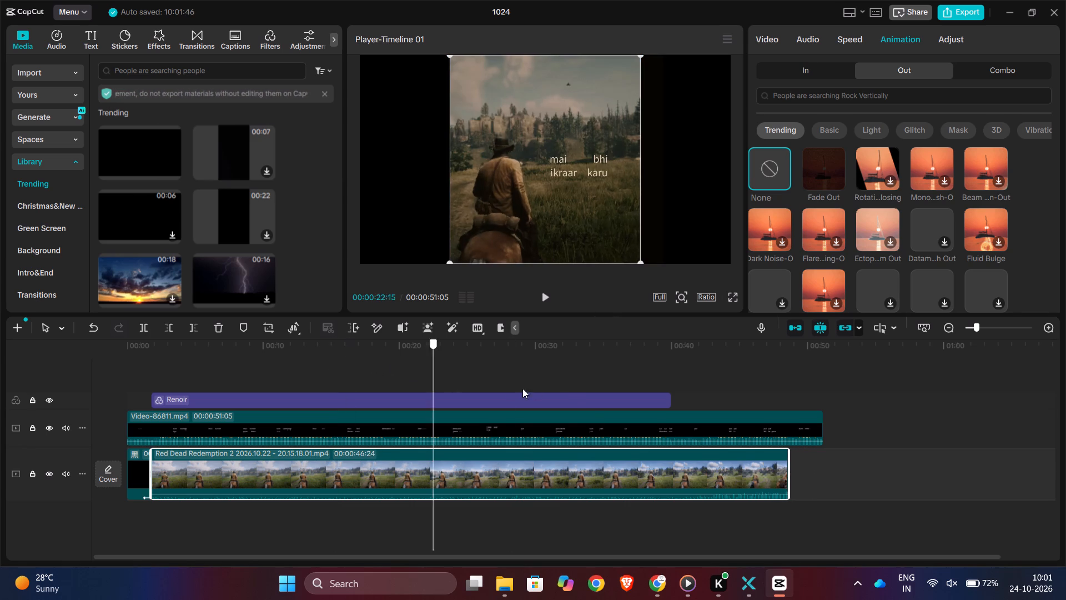
{"action": "left_click_drag", "start_coordinate": [522, 388], "coordinate": [572, 391]}
{"action": "key", "text": "space"}
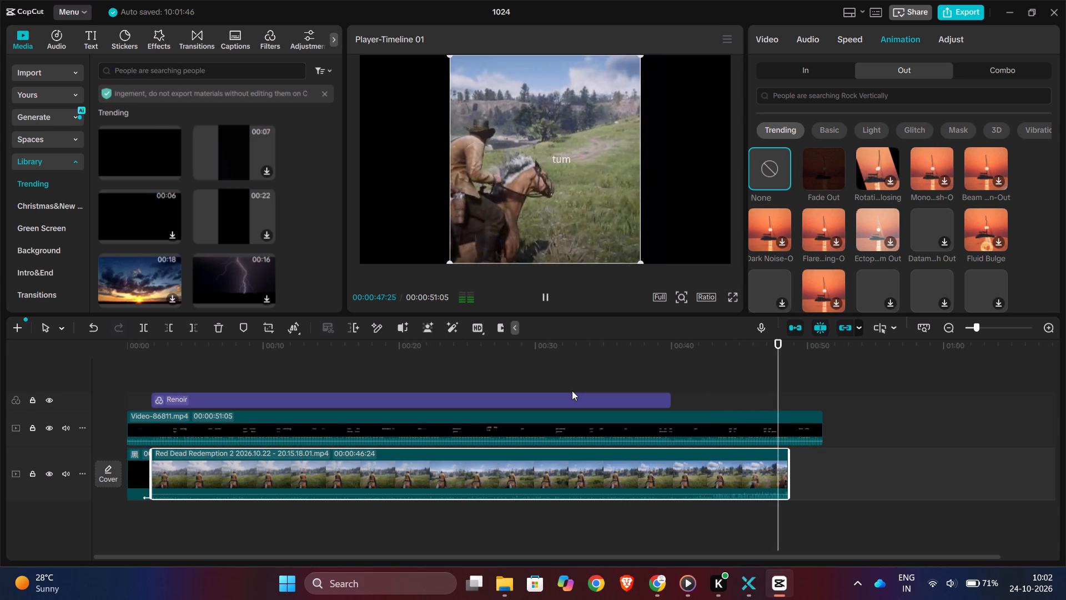
{"action": "key", "text": "space"}
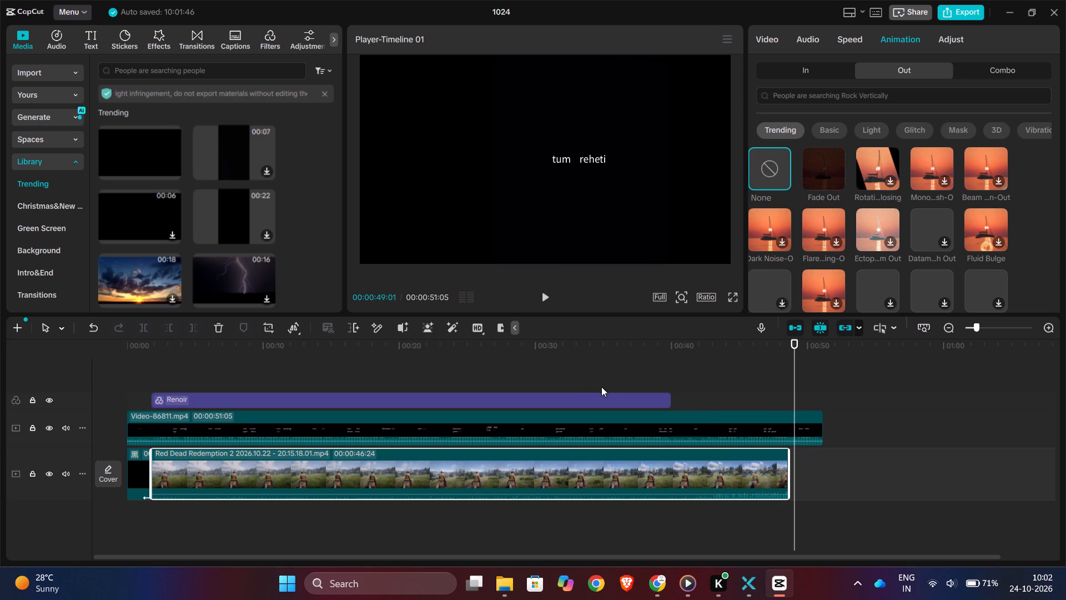
Extend the Renoir filter so that it ends together with the Red Dead Redemption 2 clip.
{"action": "left_click", "coordinate": [611, 403]}
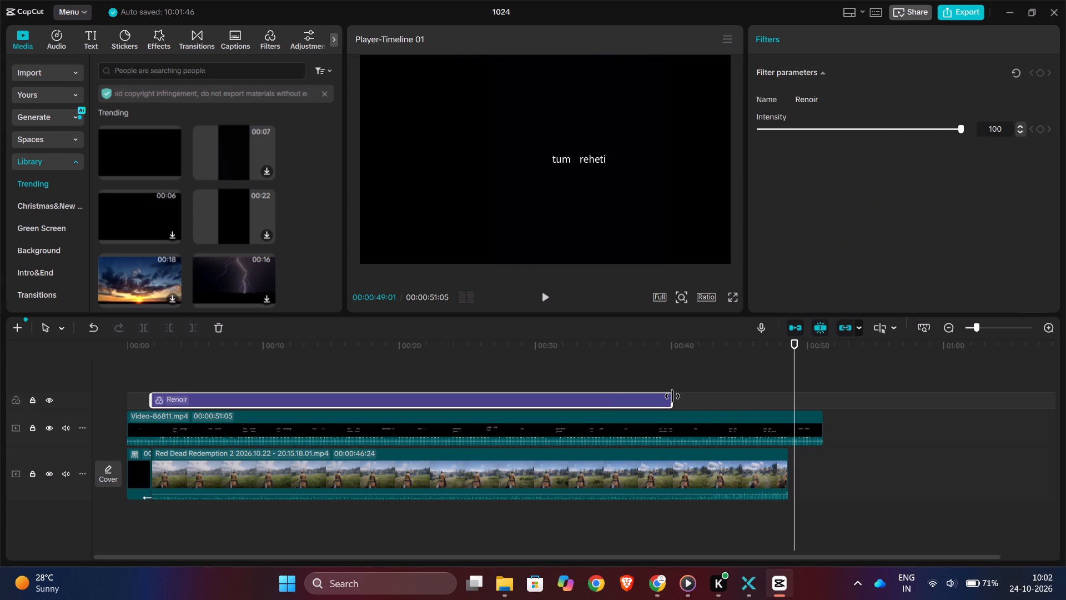
{"action": "left_click_drag", "start_coordinate": [672, 396], "coordinate": [786, 409]}
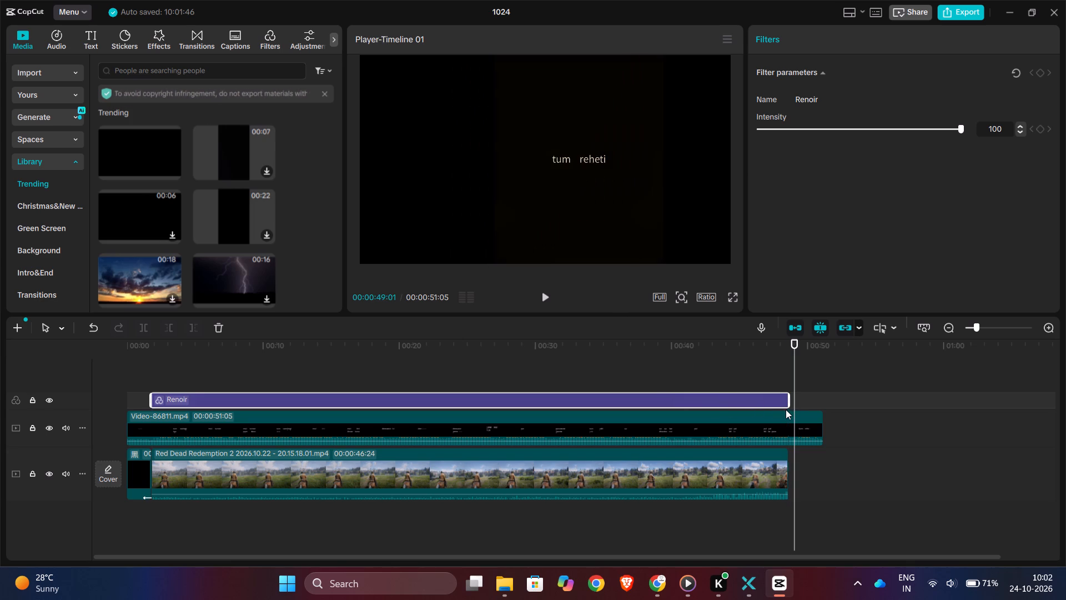
Examine the cut from the black opening to the gameplay in the first seconds of the timeline.
{"action": "left_click", "coordinate": [156, 473]}
{"action": "left_click", "coordinate": [144, 478]}
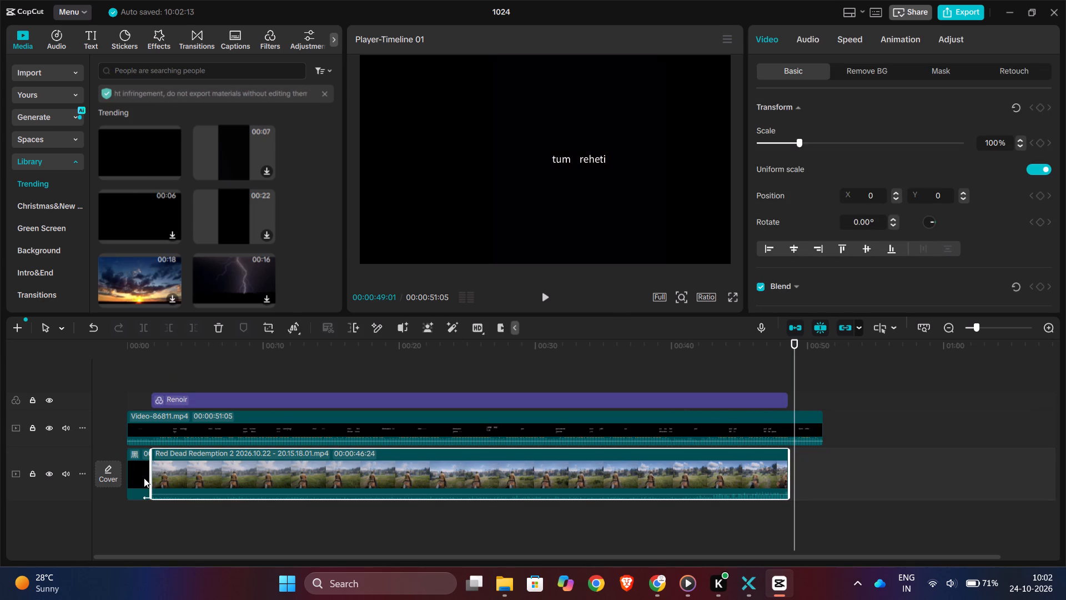
{"action": "left_click", "coordinate": [232, 476]}
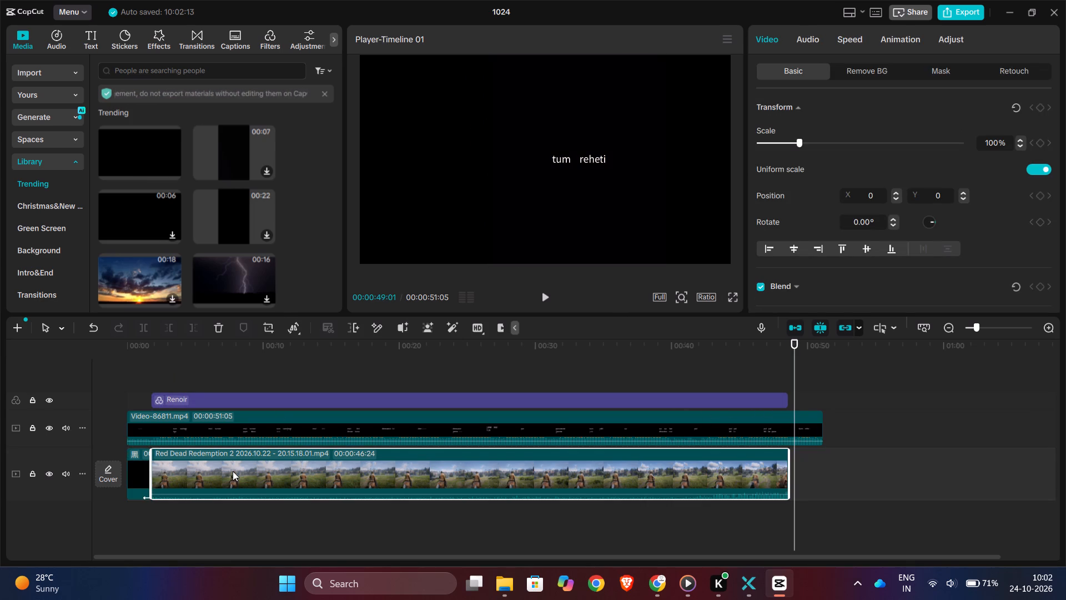
{"action": "left_click", "coordinate": [251, 430]}
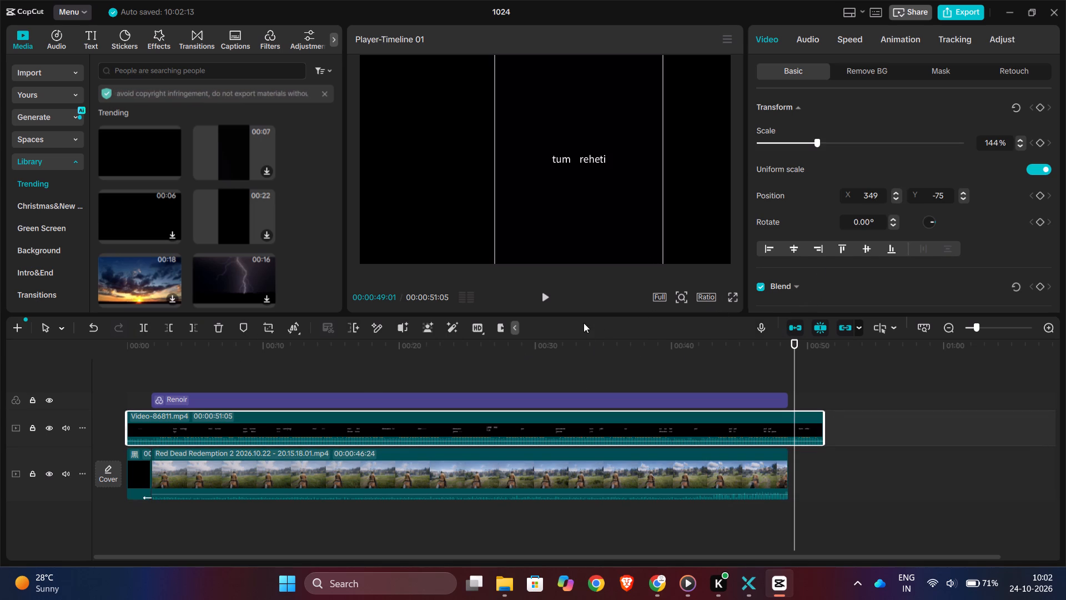
{"action": "left_click_drag", "start_coordinate": [794, 366], "coordinate": [37, 433]}
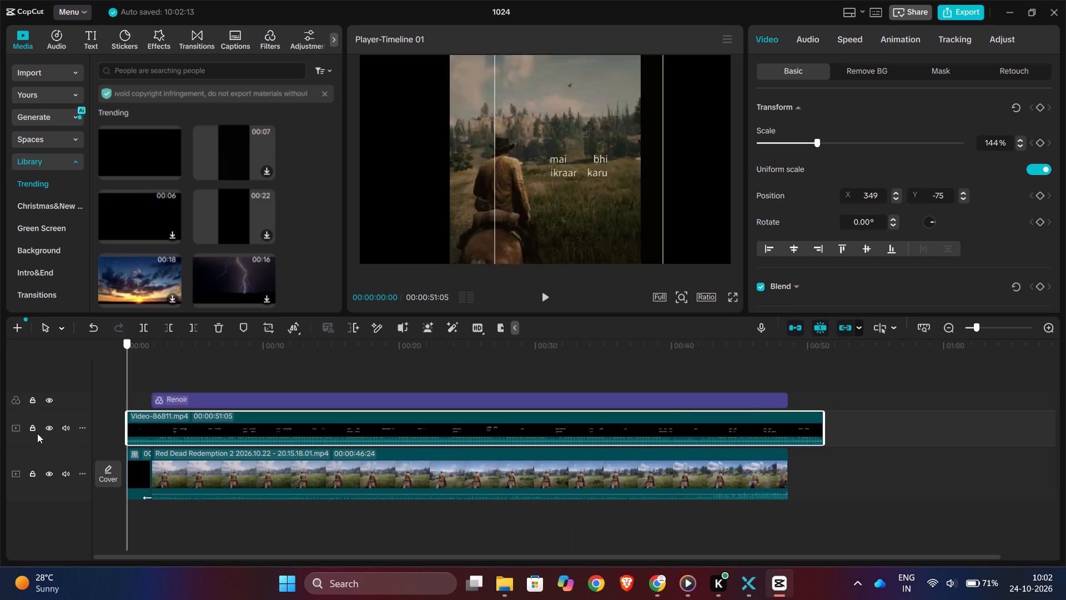
{"action": "left_click_drag", "start_coordinate": [37, 433], "coordinate": [152, 469]}
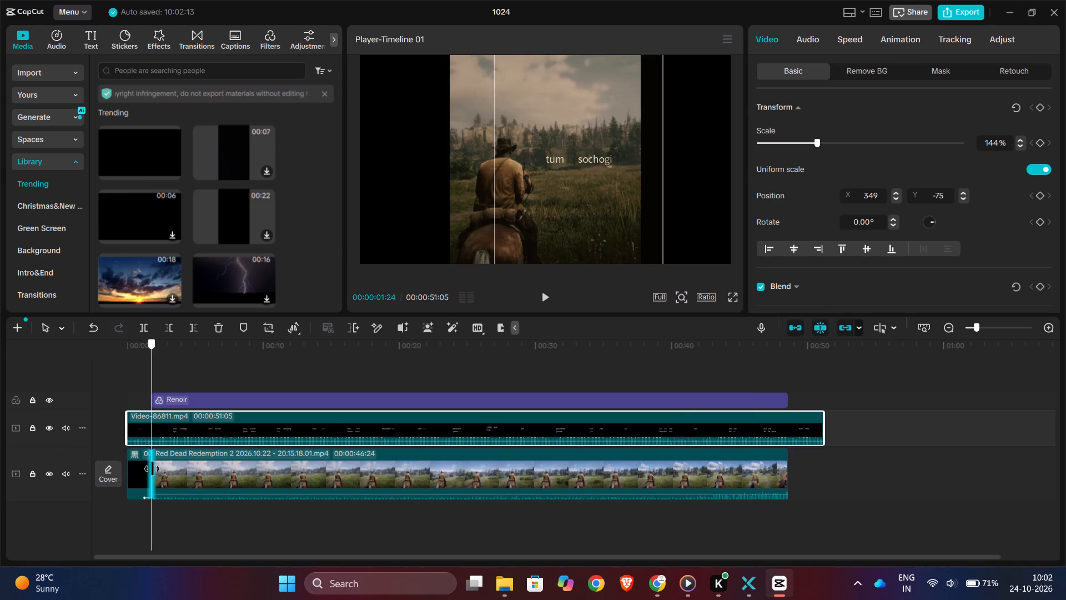
{"action": "left_click_drag", "start_coordinate": [152, 469], "coordinate": [154, 481]}
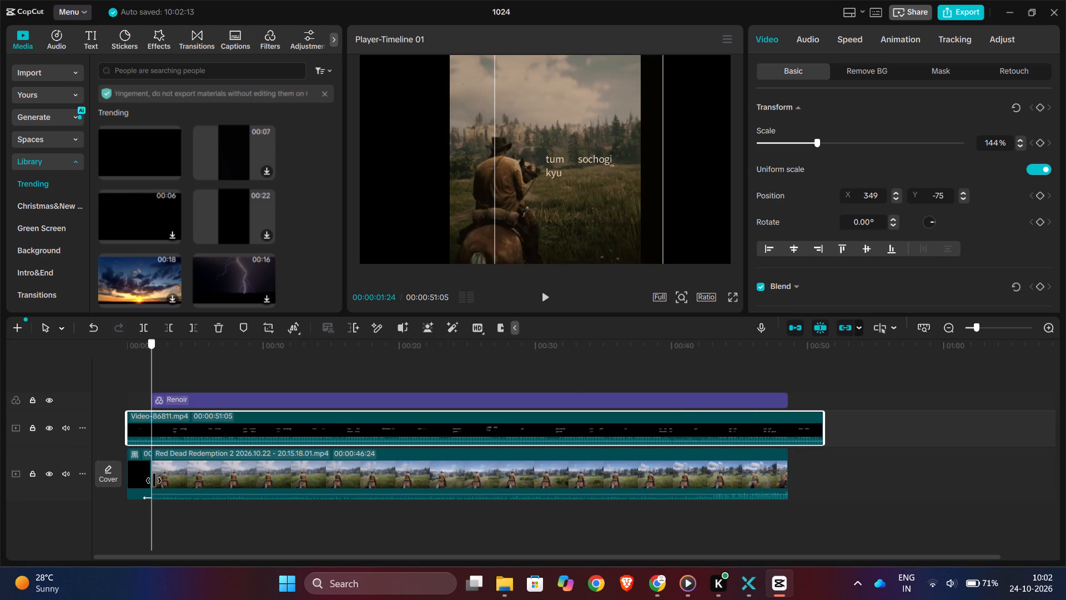
{"action": "left_click_drag", "start_coordinate": [154, 481], "coordinate": [160, 496]}
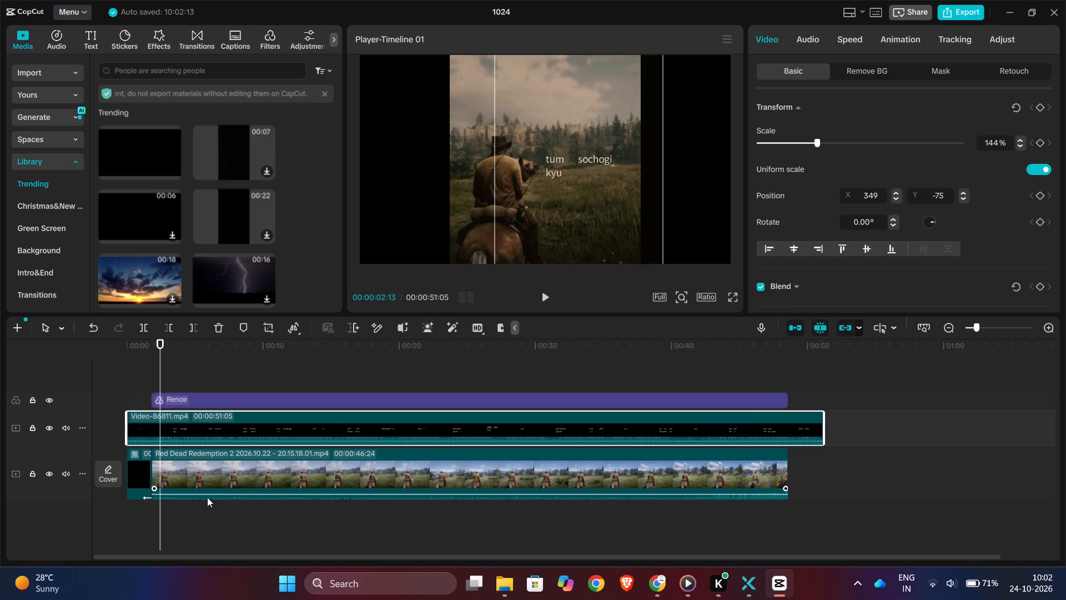
Apply the Fade In entrance animation to the Red Dead Redemption 2 clip with a duration of 0.5 s.
{"action": "left_click", "coordinate": [221, 497]}
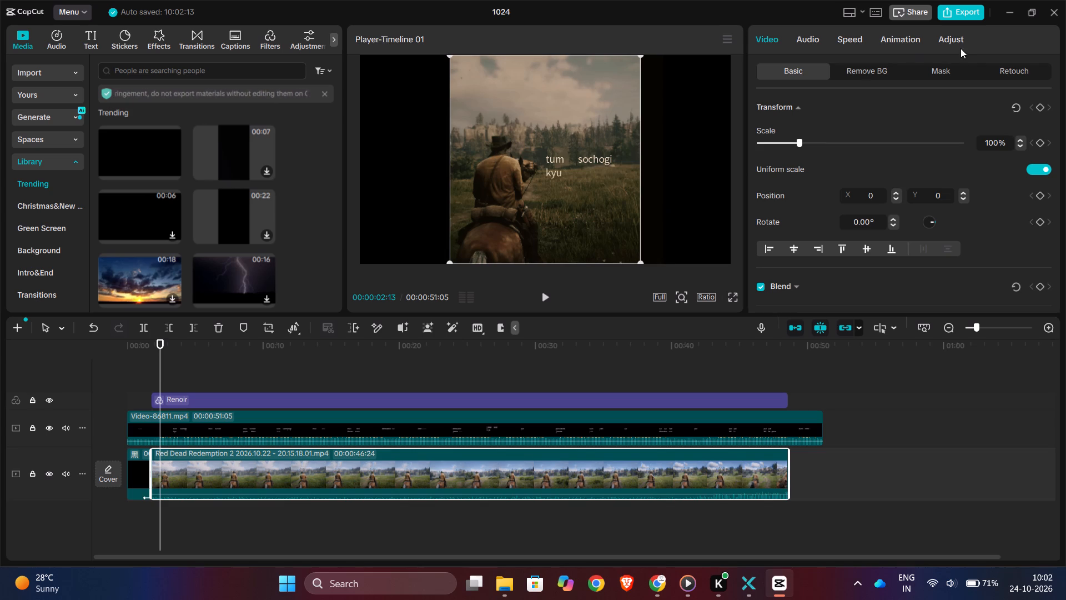
{"action": "left_click", "coordinate": [952, 37]}
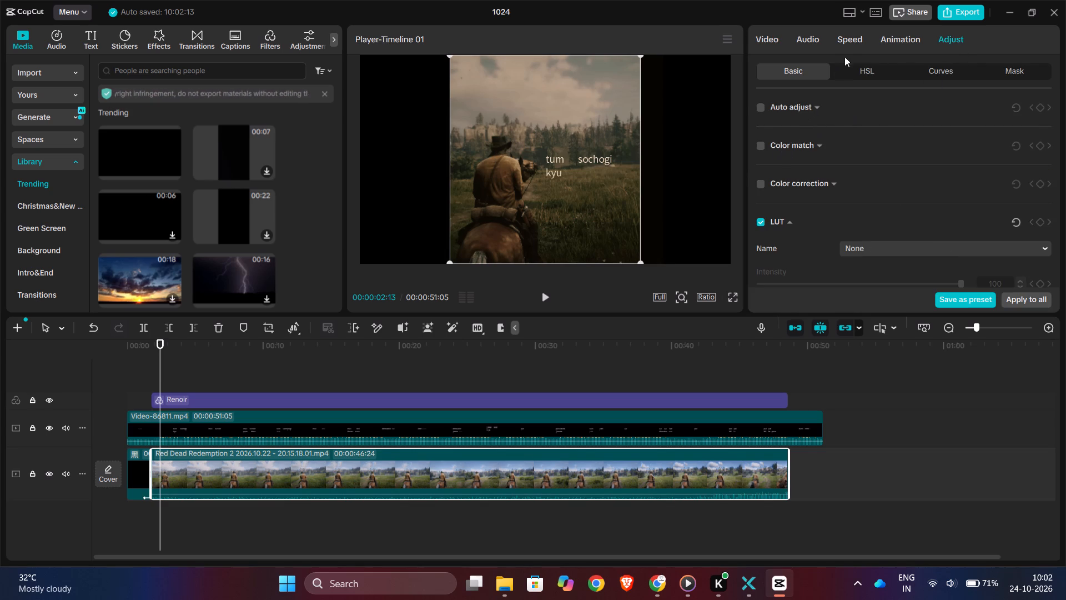
{"action": "left_click", "coordinate": [812, 35]}
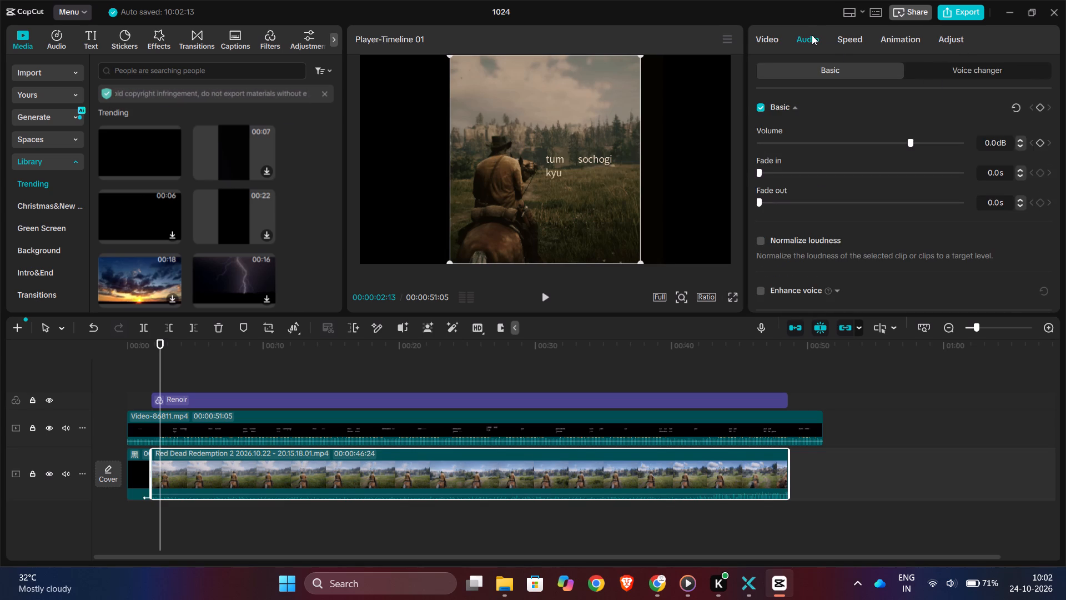
{"action": "left_click", "coordinate": [770, 36]}
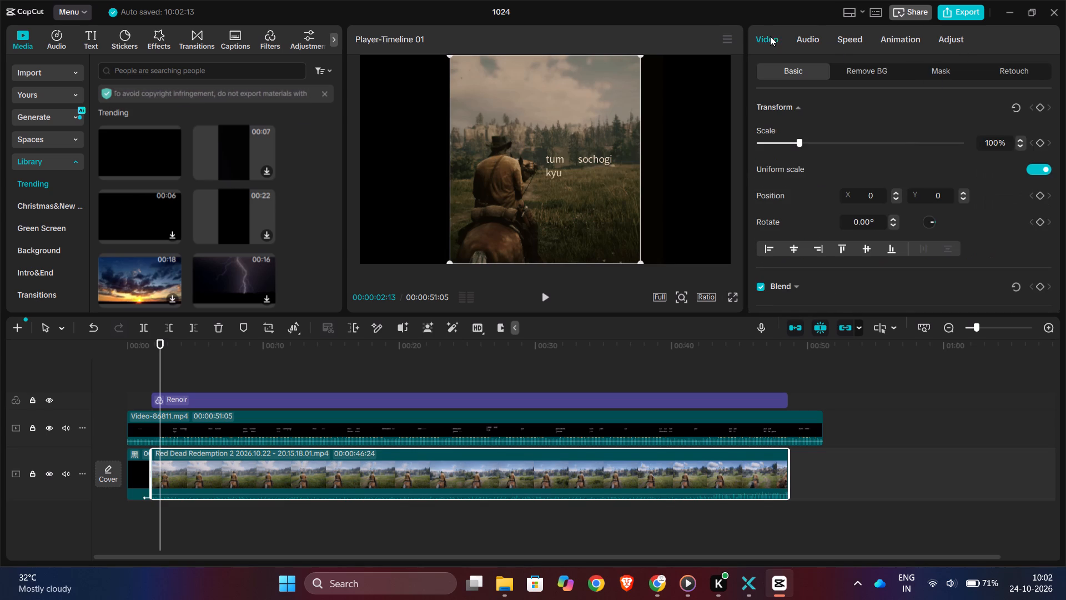
{"action": "left_click", "coordinate": [845, 39]}
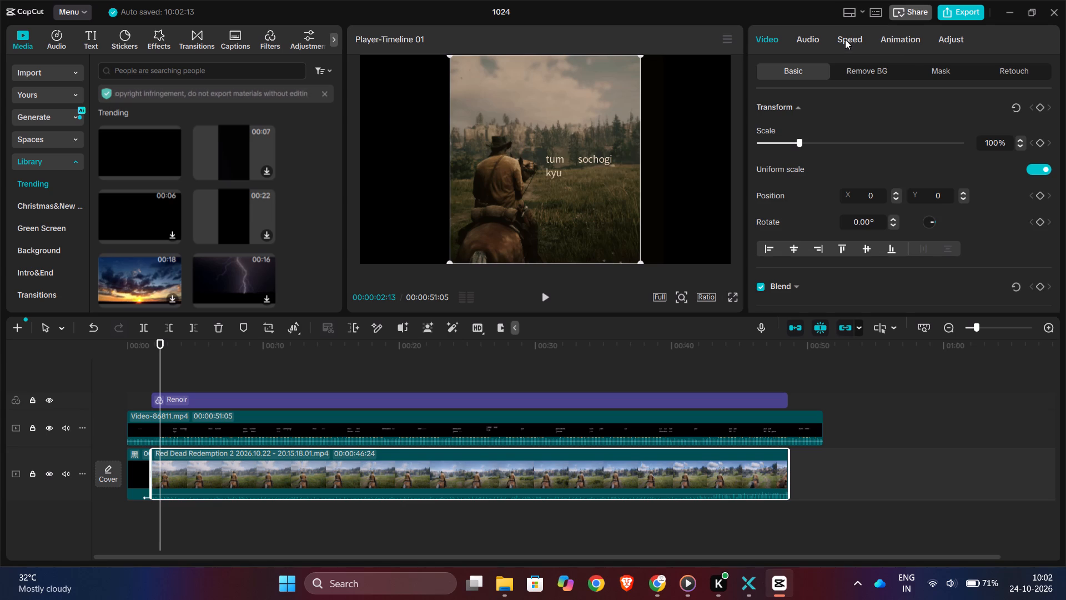
{"action": "left_click", "coordinate": [912, 33]}
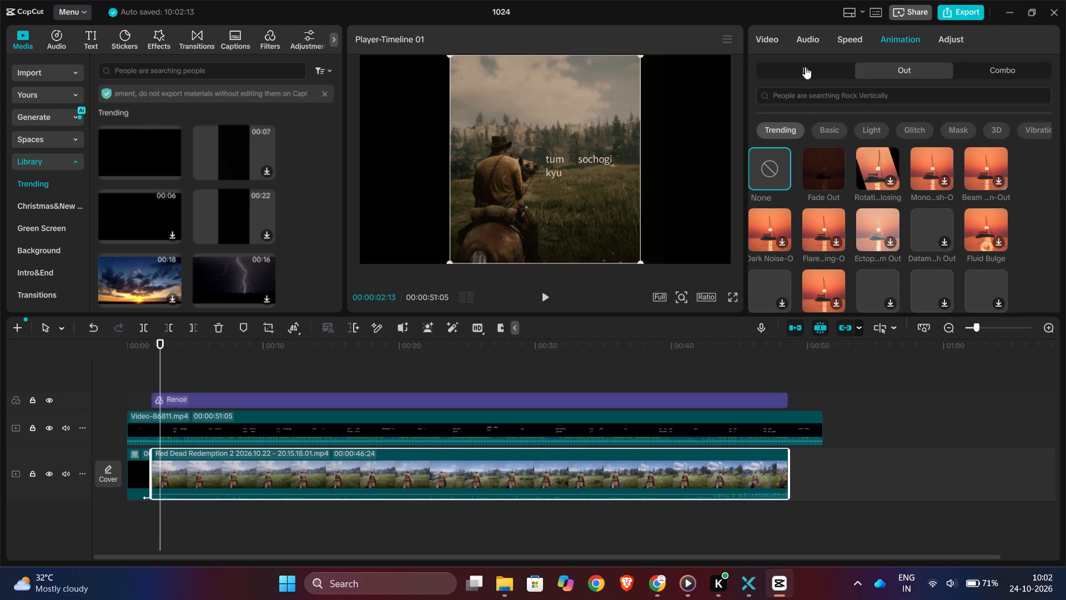
{"action": "left_click", "coordinate": [813, 64]}
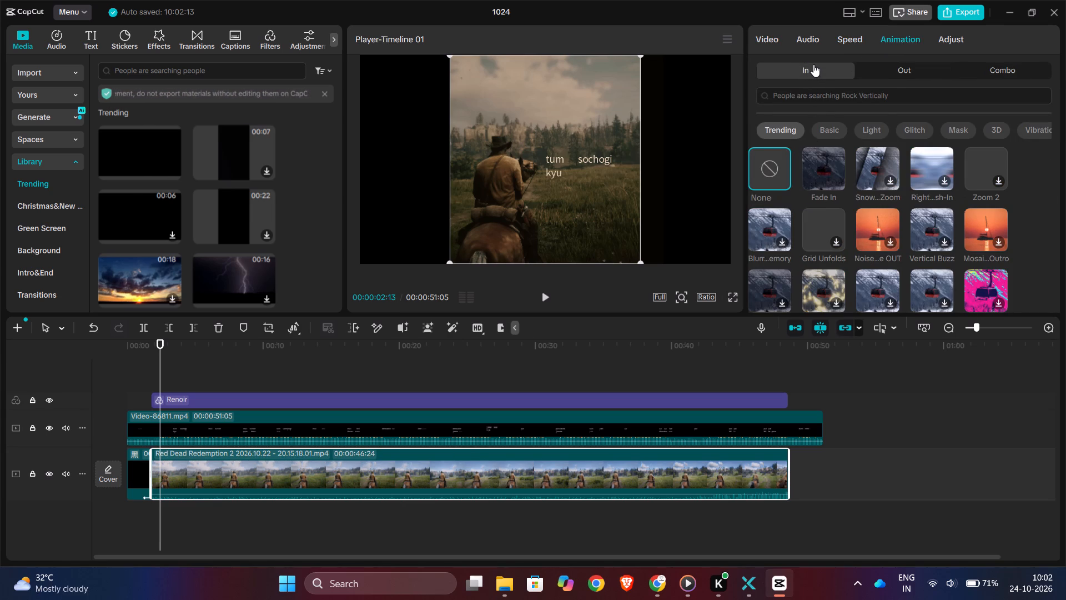
{"action": "left_click", "coordinate": [818, 181]}
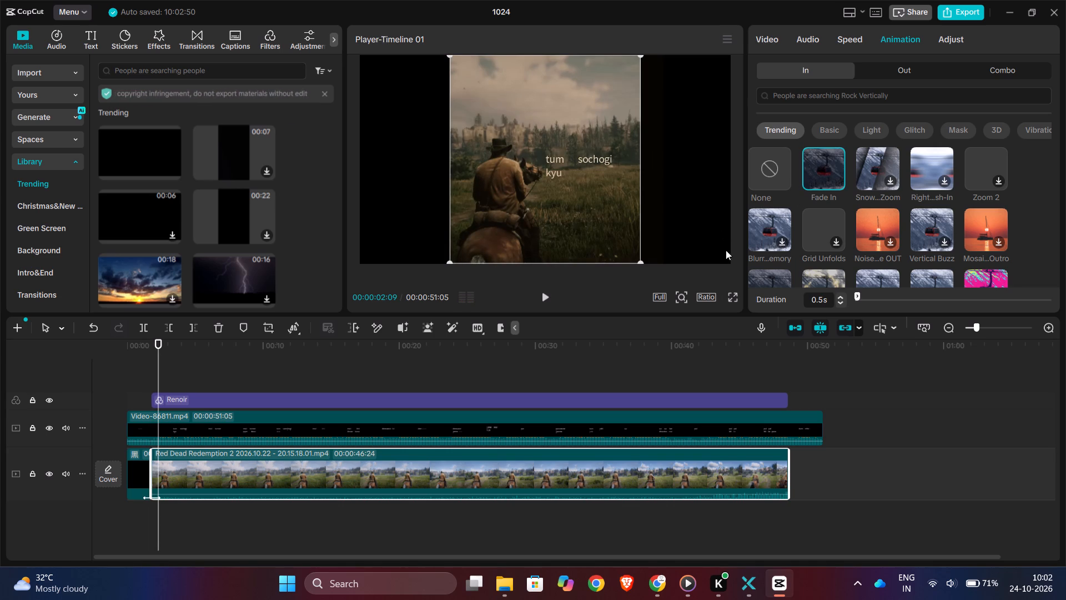
Play the opening seconds in full screen from the start to check how the gameplay fades in under the lyrics.
{"action": "left_click", "coordinate": [738, 297]}
{"action": "left_click", "coordinate": [731, 298]}
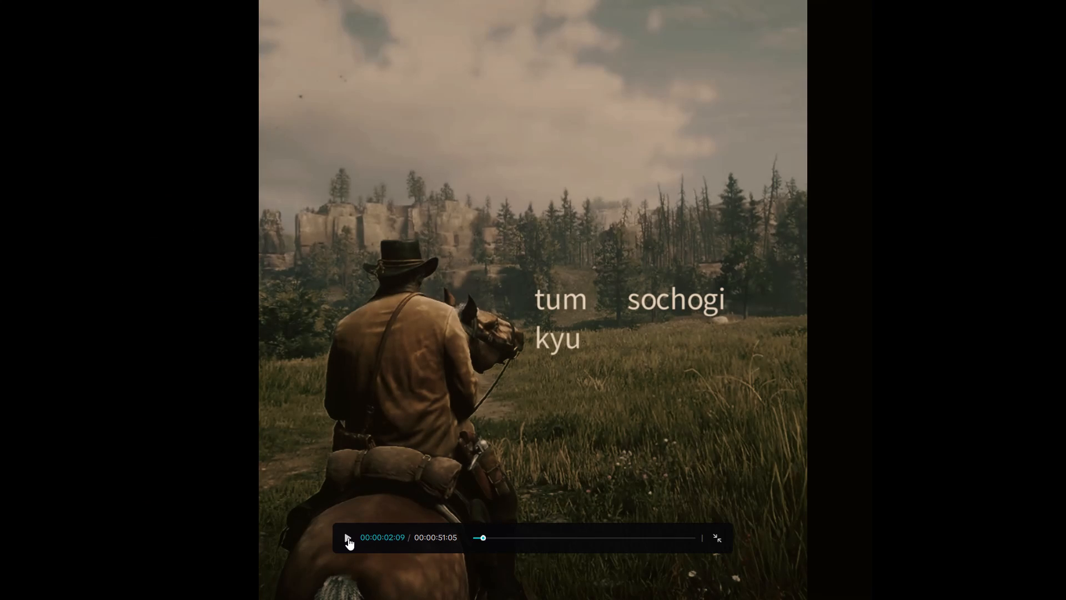
{"action": "left_click", "coordinate": [348, 538]}
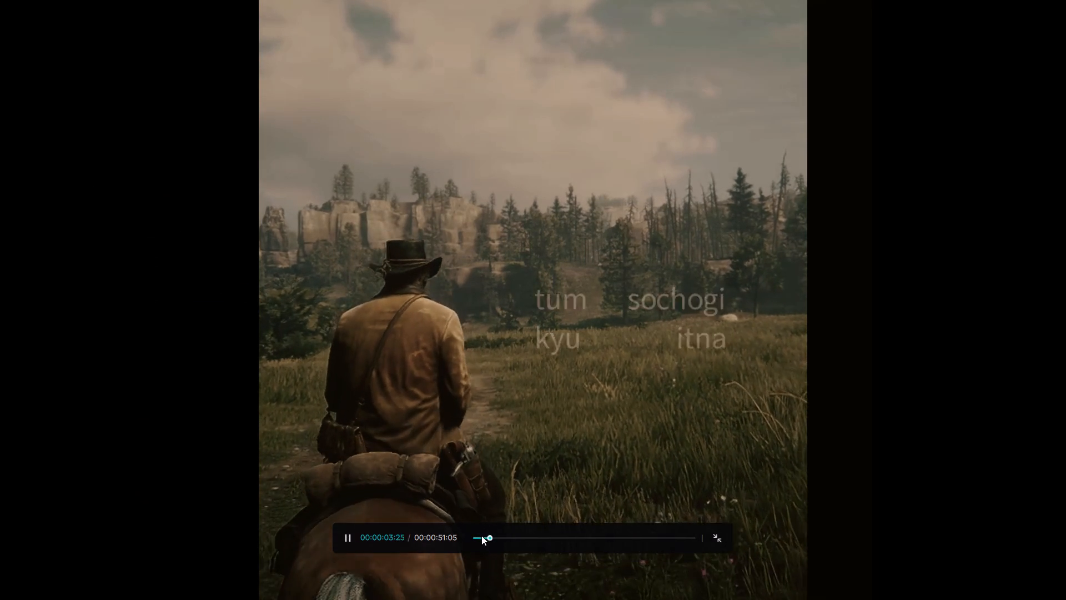
{"action": "left_click_drag", "start_coordinate": [482, 536], "coordinate": [449, 543]}
{"action": "key", "text": "space"}
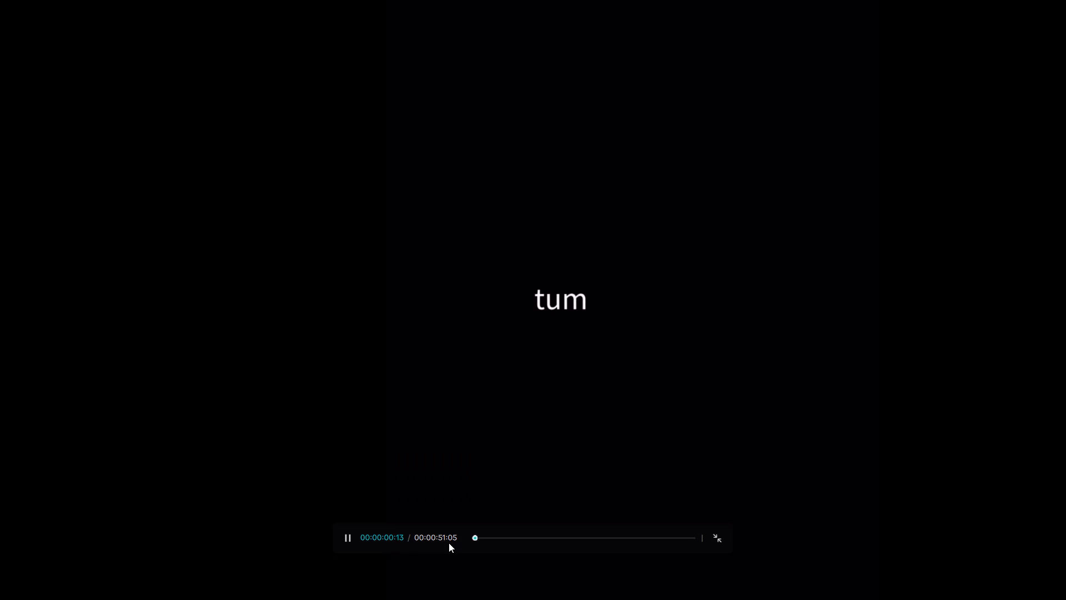
{"action": "key", "text": "space"}
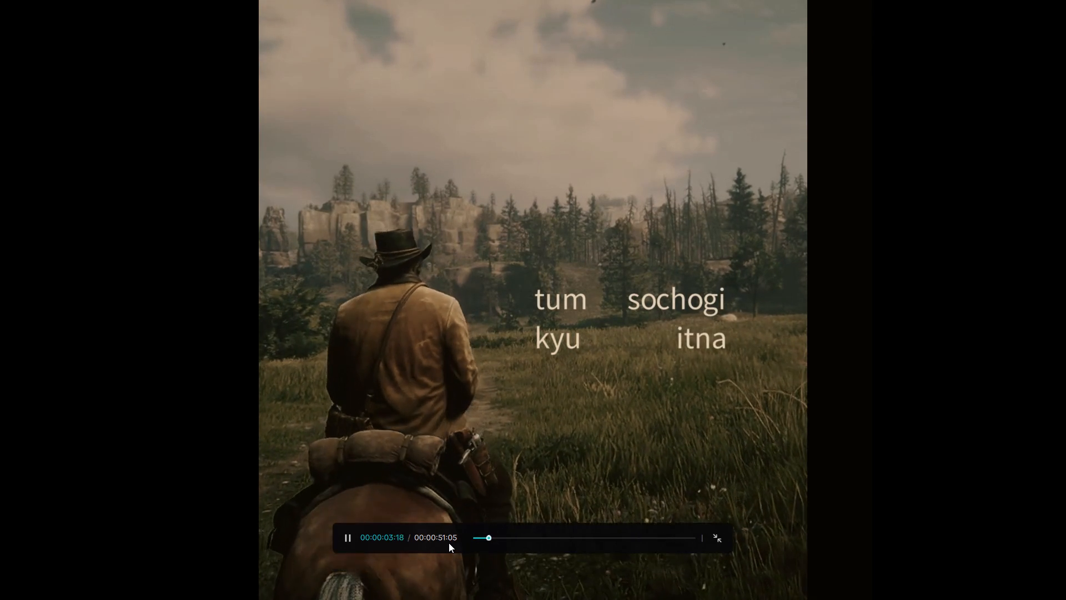
{"action": "key", "text": "space"}
{"action": "key", "text": "BackSpace"}
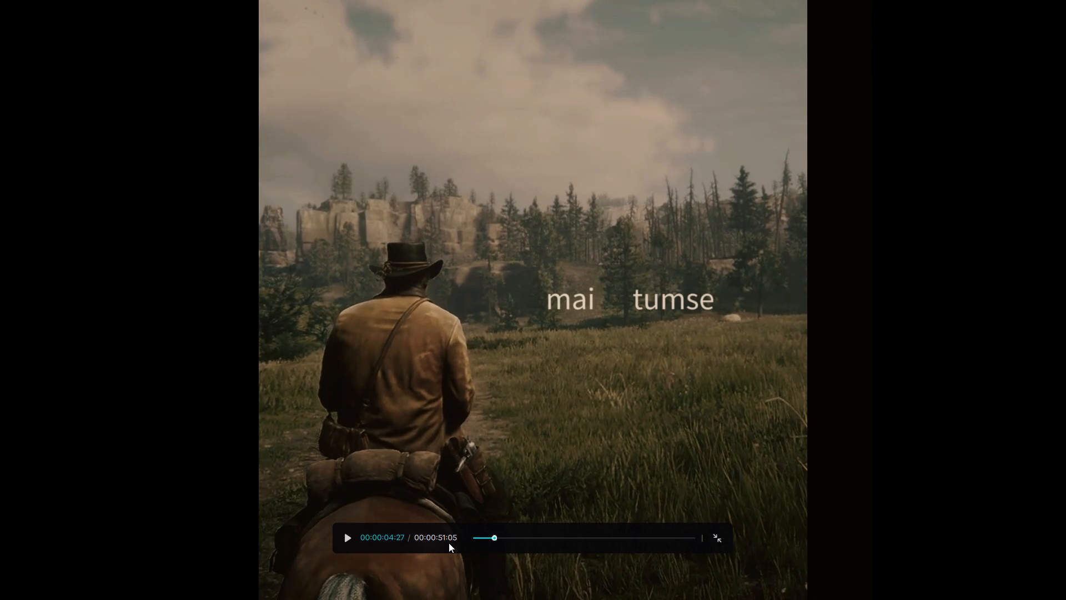
{"action": "key", "text": "Escape"}
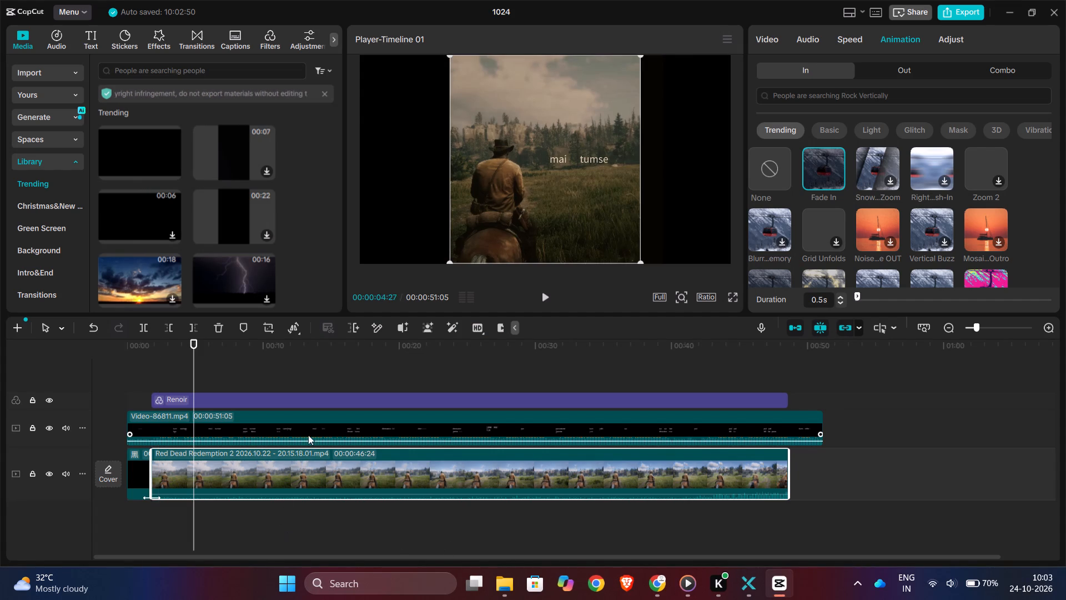
Scrub back from about 5 s into the black opening to examine how the gameplay starts under the lyrics.
{"action": "left_click", "coordinate": [307, 427]}
{"action": "right_click", "coordinate": [307, 427]}
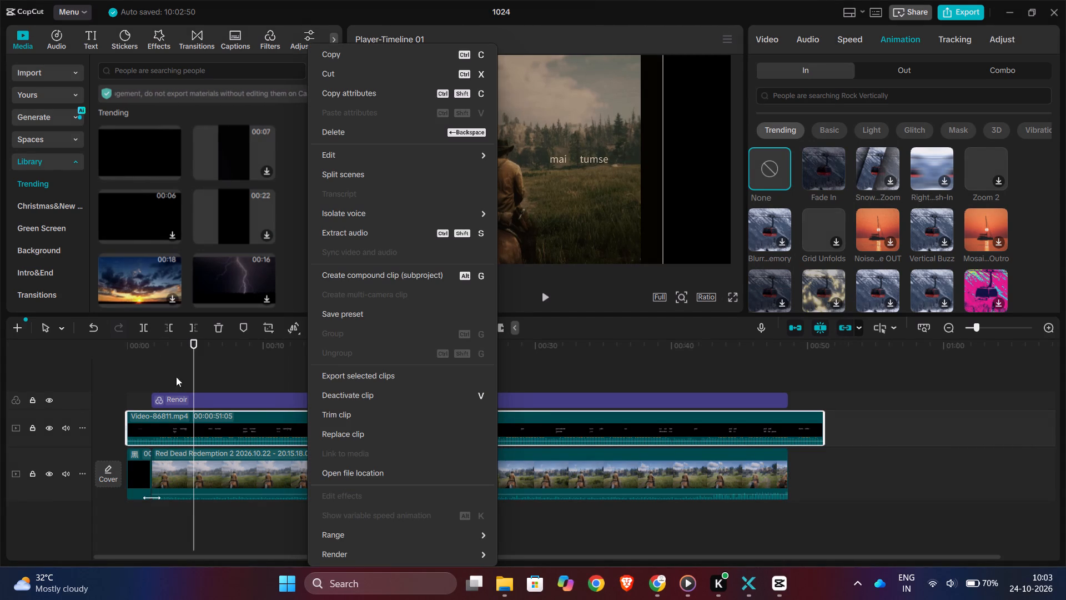
{"action": "left_click", "coordinate": [196, 366]}
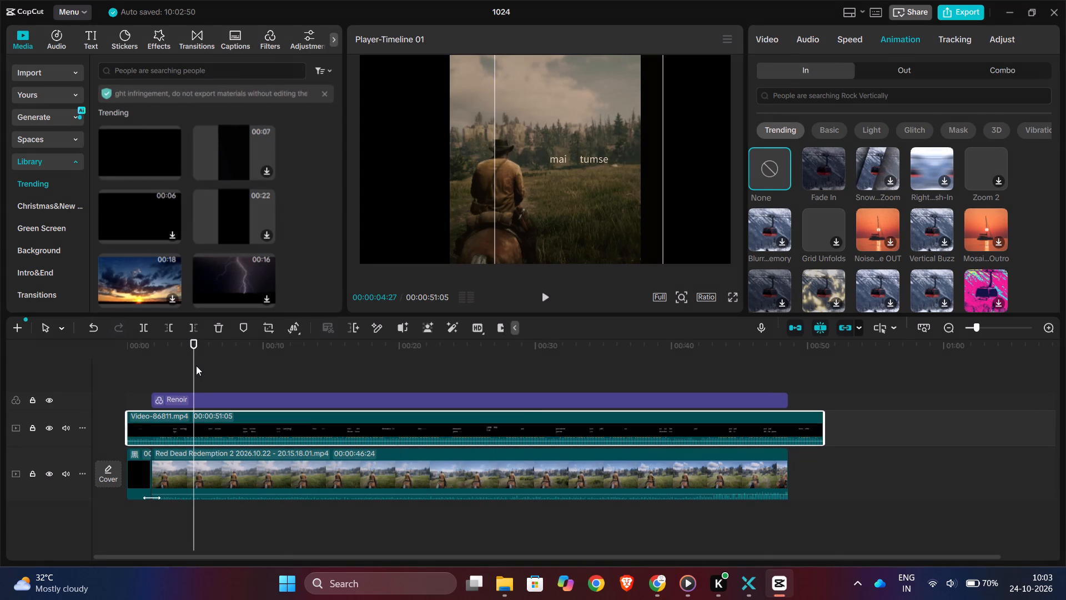
{"action": "left_click_drag", "start_coordinate": [195, 365], "coordinate": [168, 352]}
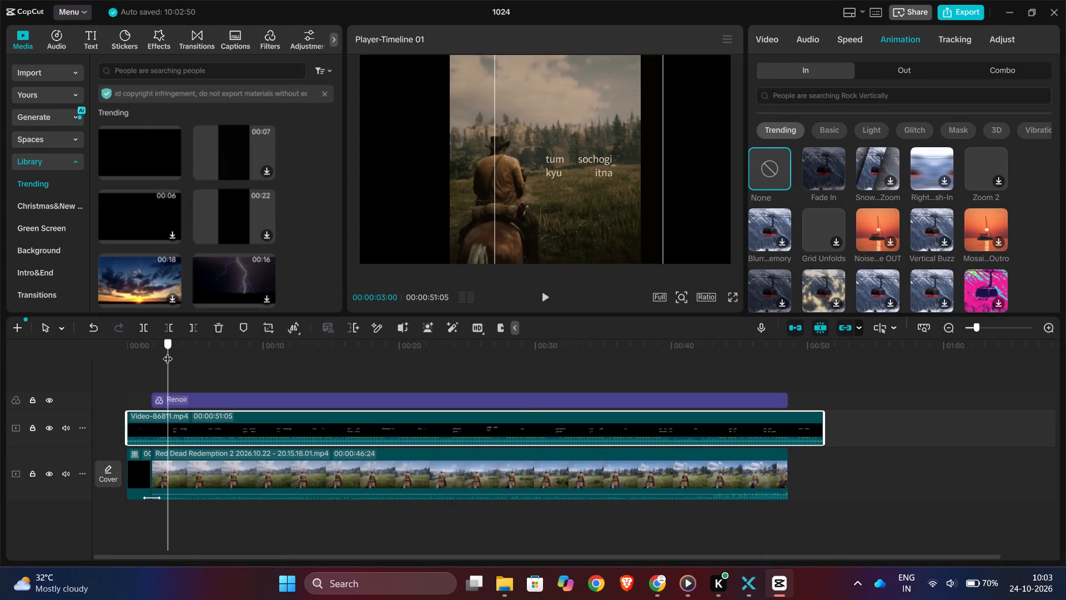
{"action": "left_click_drag", "start_coordinate": [168, 352], "coordinate": [172, 392]}
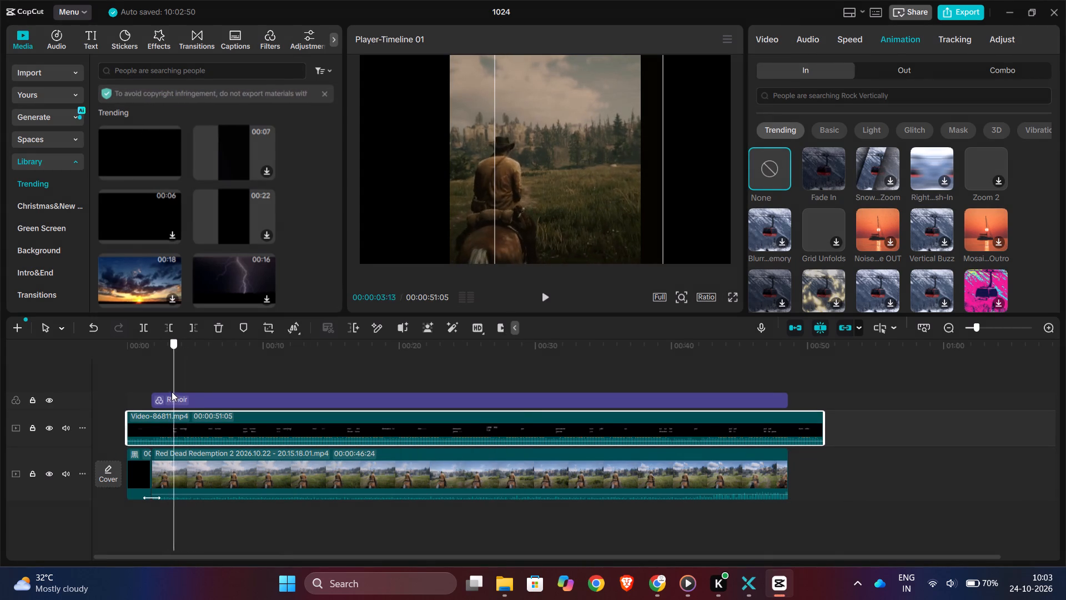
{"action": "left_click_drag", "start_coordinate": [172, 392], "coordinate": [160, 411]}
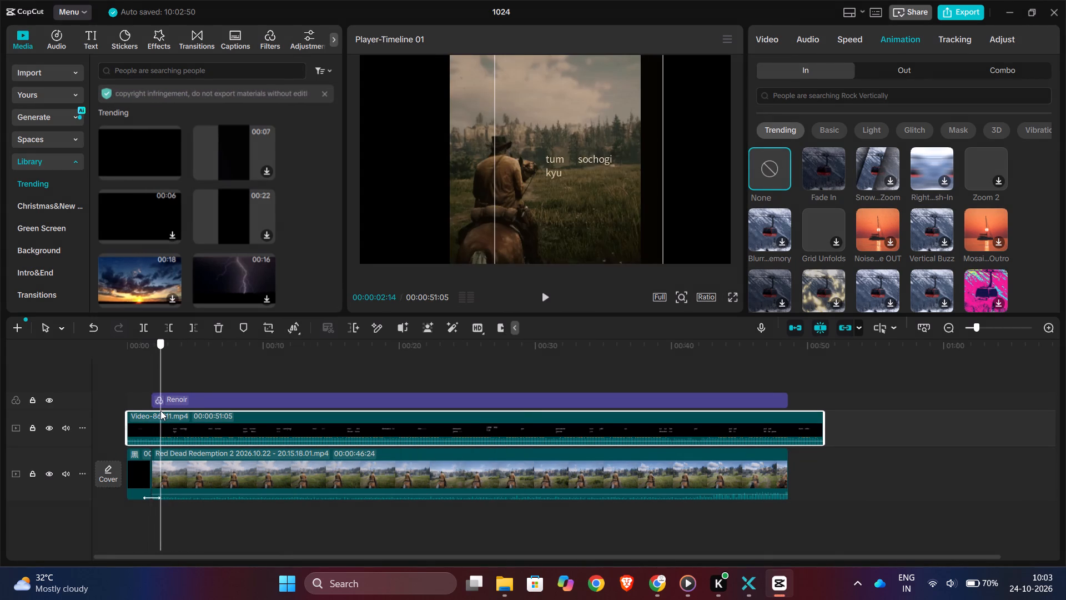
{"action": "left_click_drag", "start_coordinate": [160, 411], "coordinate": [135, 406]}
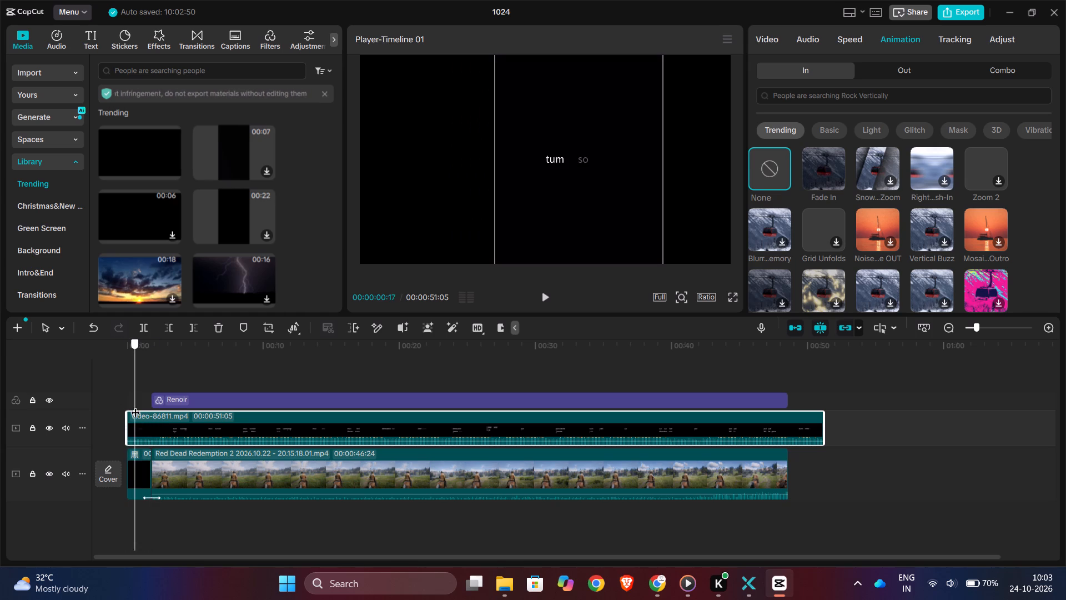
{"action": "left_click_drag", "start_coordinate": [135, 406], "coordinate": [136, 406]}
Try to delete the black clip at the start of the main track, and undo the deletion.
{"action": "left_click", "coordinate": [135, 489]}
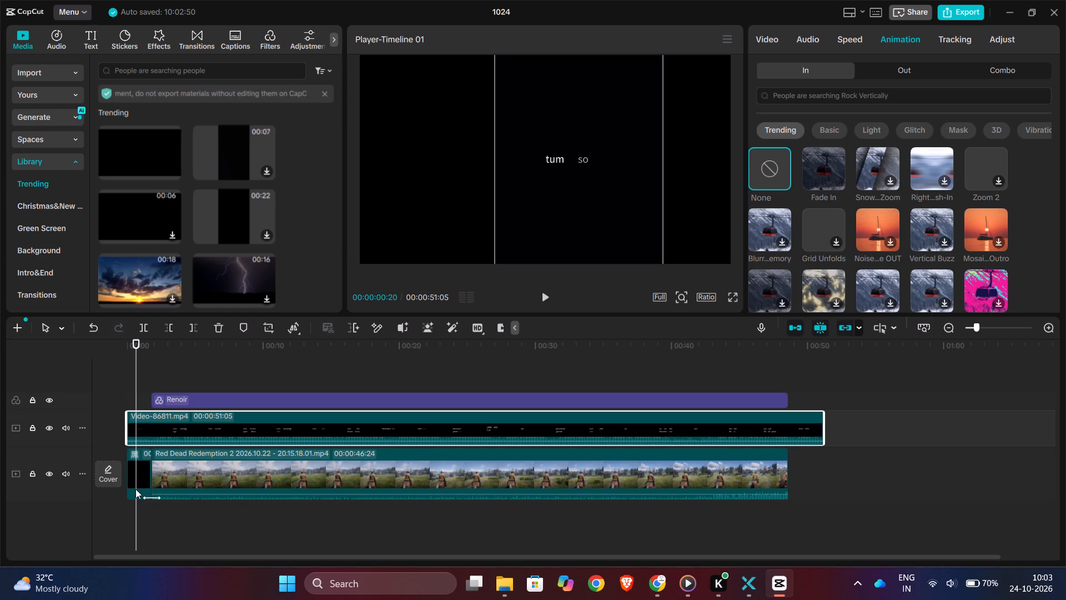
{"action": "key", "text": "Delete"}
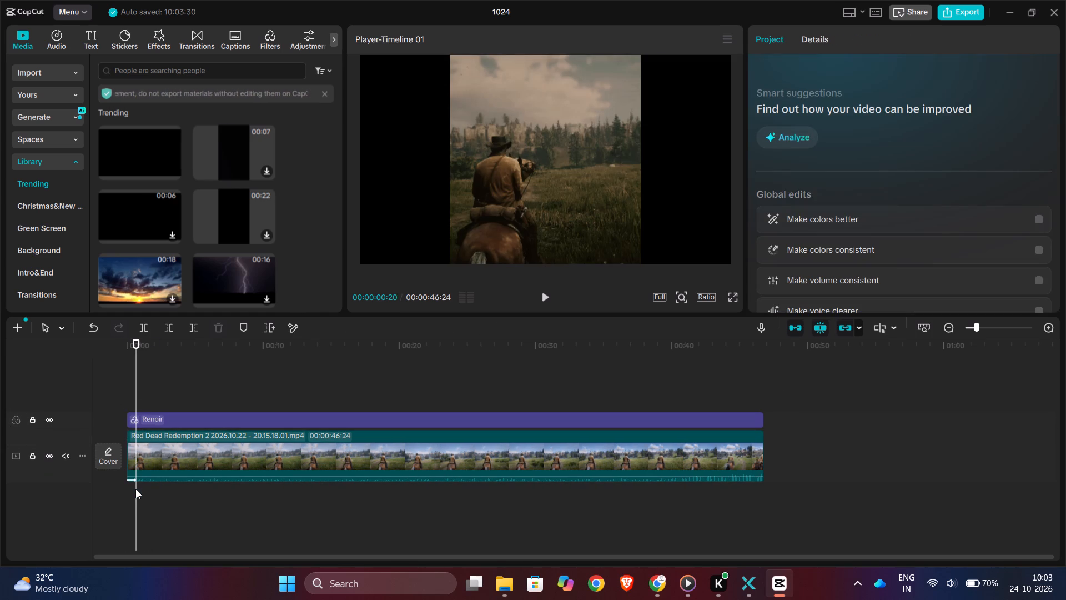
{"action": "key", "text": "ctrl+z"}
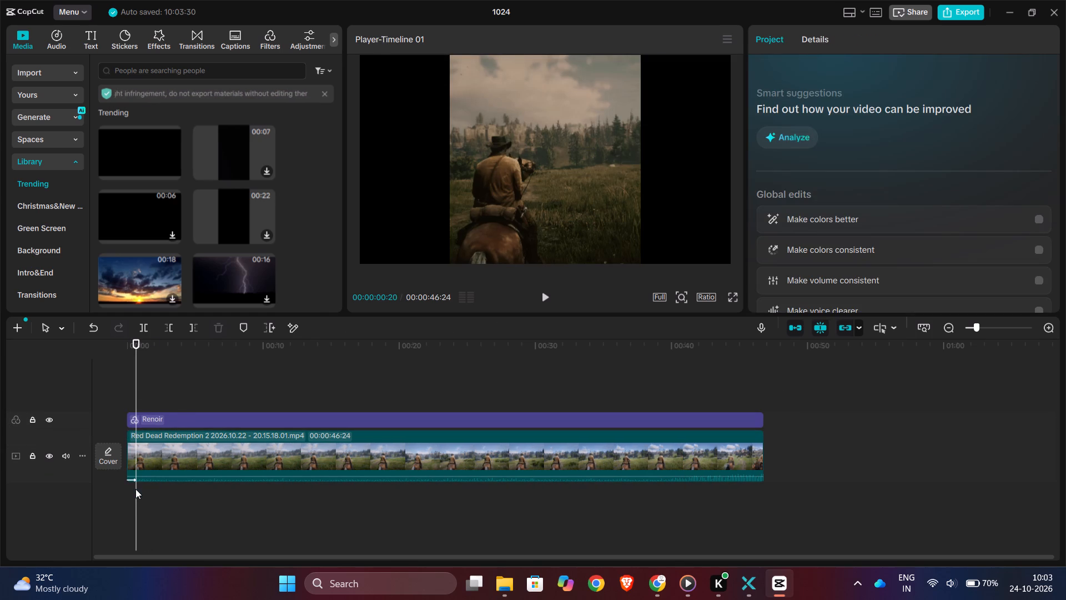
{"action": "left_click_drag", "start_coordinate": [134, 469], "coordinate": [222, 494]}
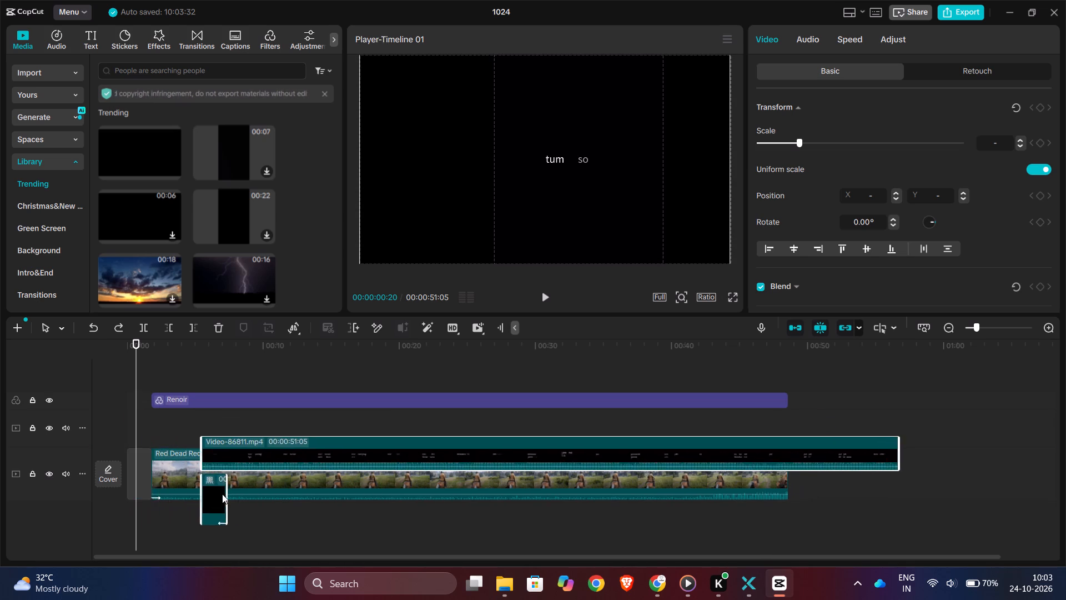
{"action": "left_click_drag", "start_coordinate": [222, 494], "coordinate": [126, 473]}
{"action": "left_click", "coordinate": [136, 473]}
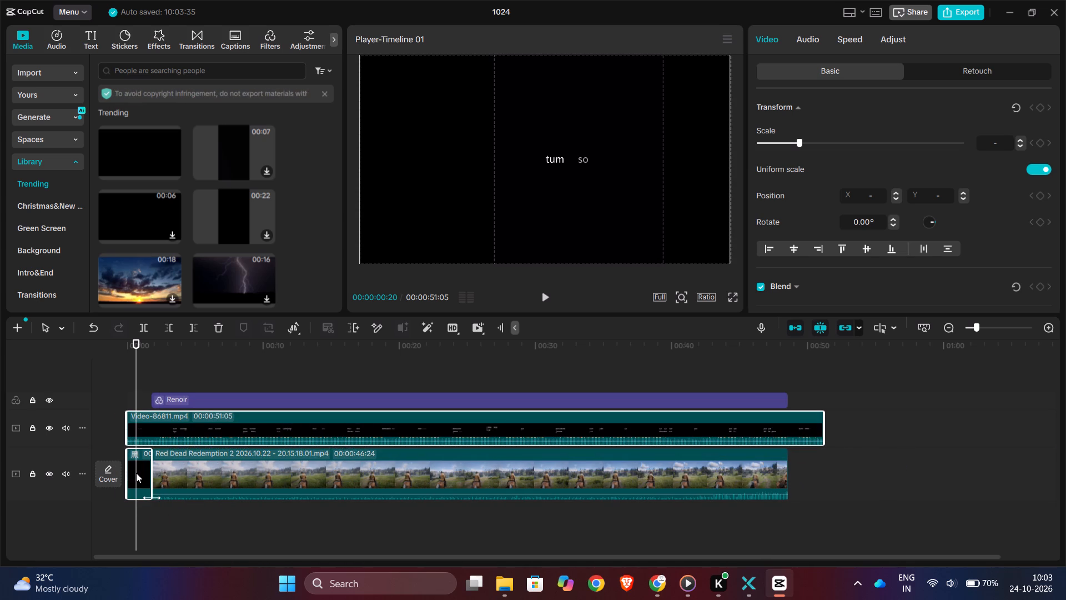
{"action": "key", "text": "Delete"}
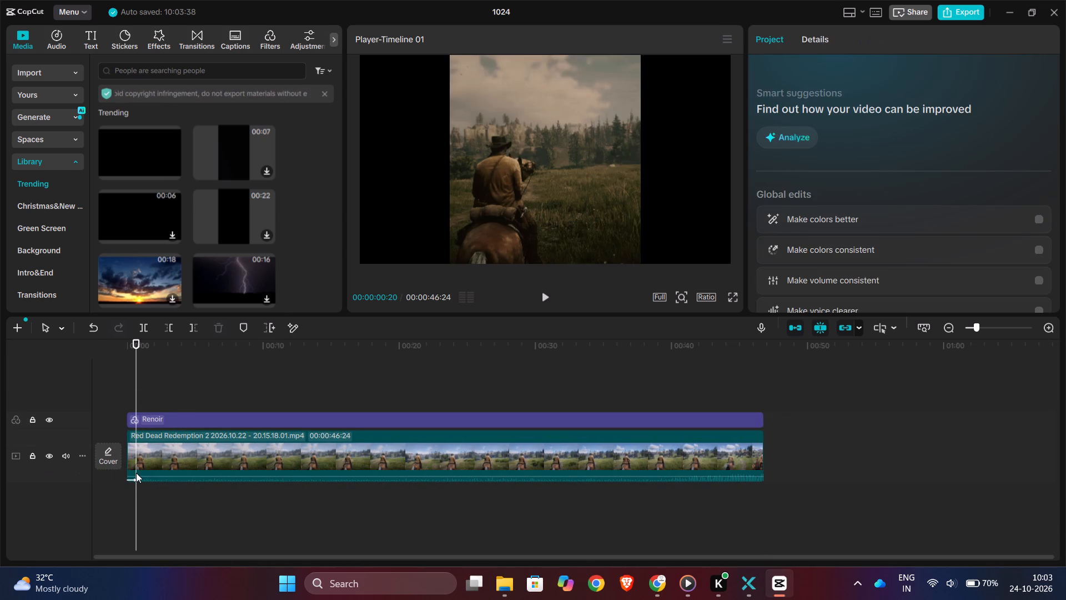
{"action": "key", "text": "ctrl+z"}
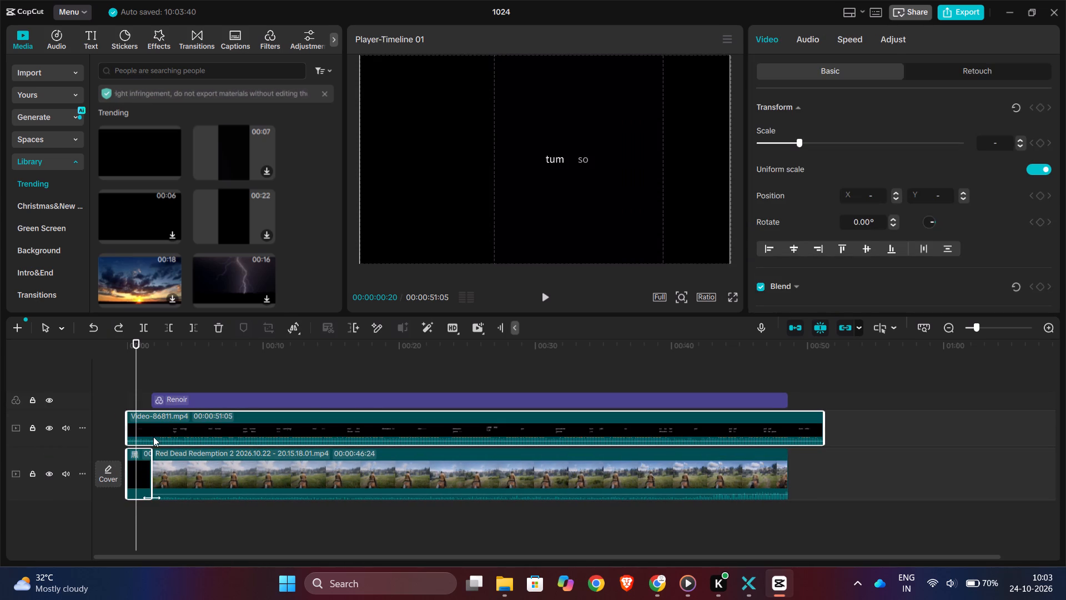
Take the black clip off the start of the main track and place it directly after the Red Dead Redemption 2 clip.
{"action": "left_click_drag", "start_coordinate": [149, 418], "coordinate": [134, 425]}
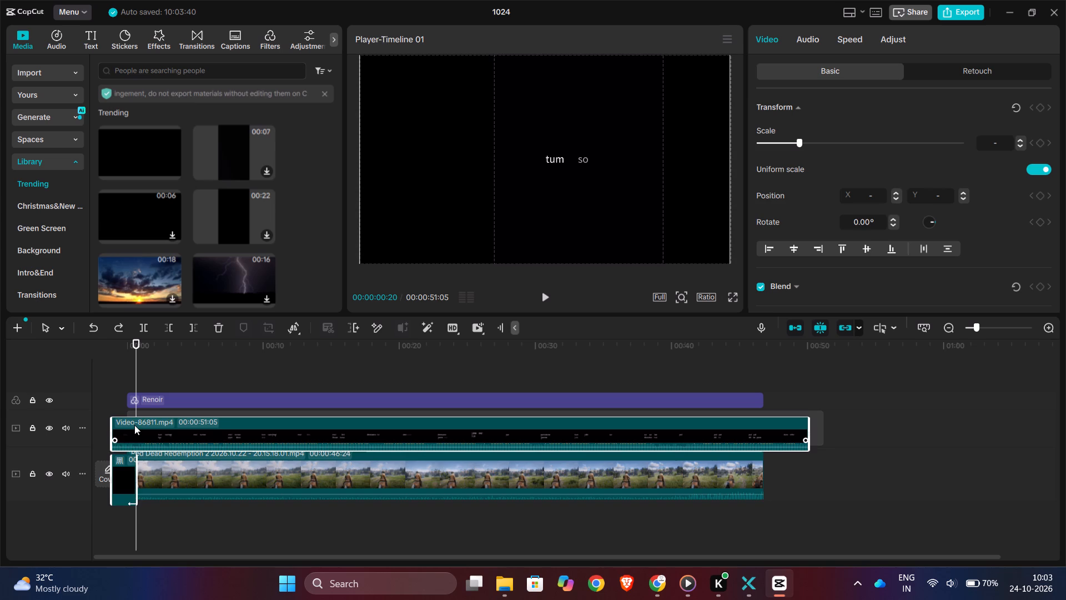
{"action": "left_click_drag", "start_coordinate": [134, 425], "coordinate": [135, 423]}
{"action": "left_click", "coordinate": [212, 465]}
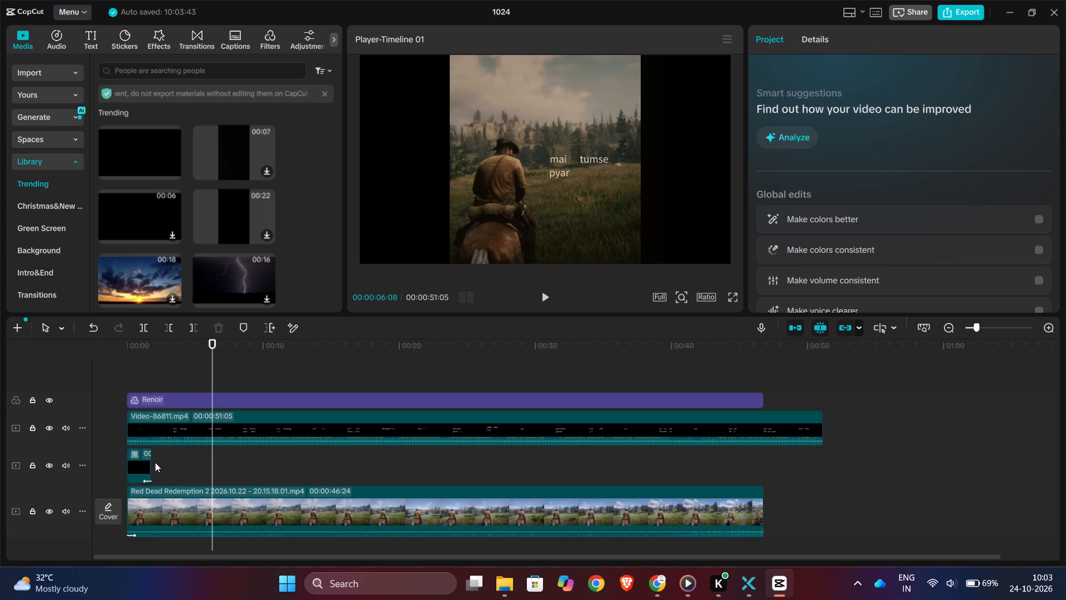
{"action": "left_click", "coordinate": [140, 466]}
{"action": "left_click_drag", "start_coordinate": [140, 466], "coordinate": [744, 509]}
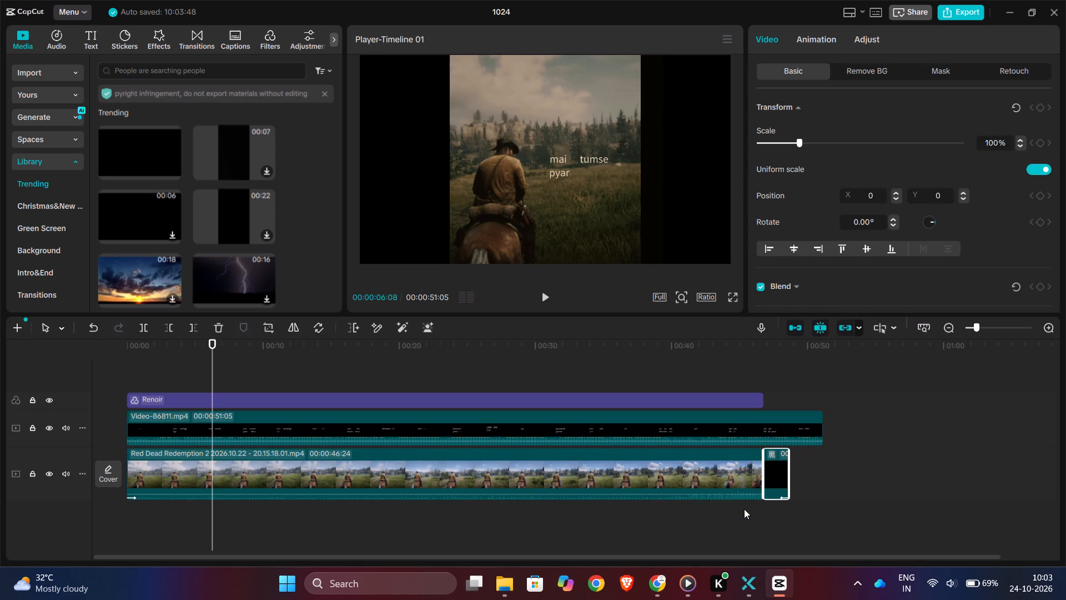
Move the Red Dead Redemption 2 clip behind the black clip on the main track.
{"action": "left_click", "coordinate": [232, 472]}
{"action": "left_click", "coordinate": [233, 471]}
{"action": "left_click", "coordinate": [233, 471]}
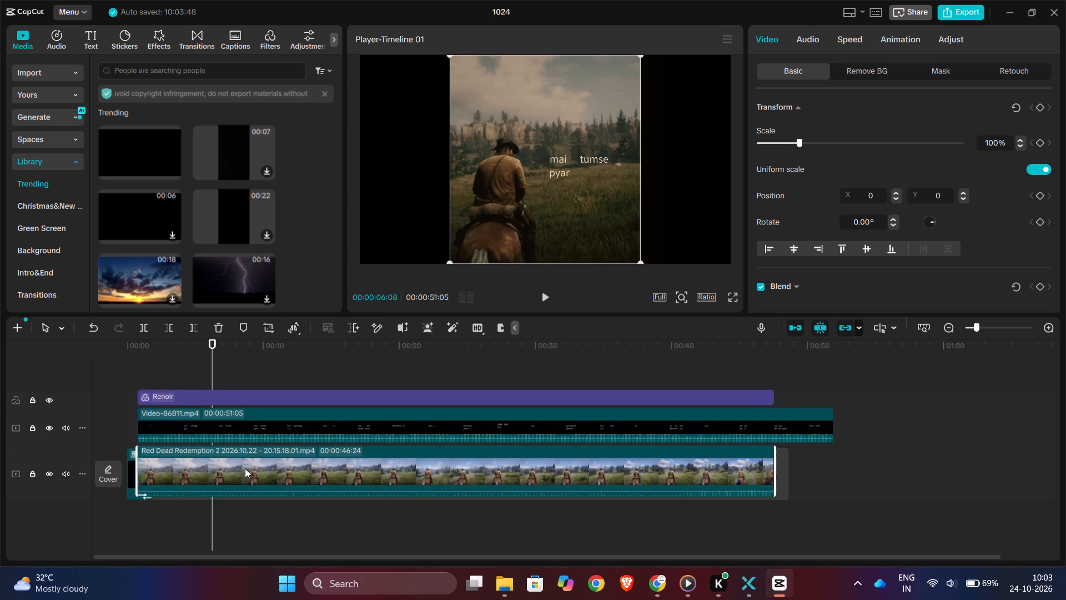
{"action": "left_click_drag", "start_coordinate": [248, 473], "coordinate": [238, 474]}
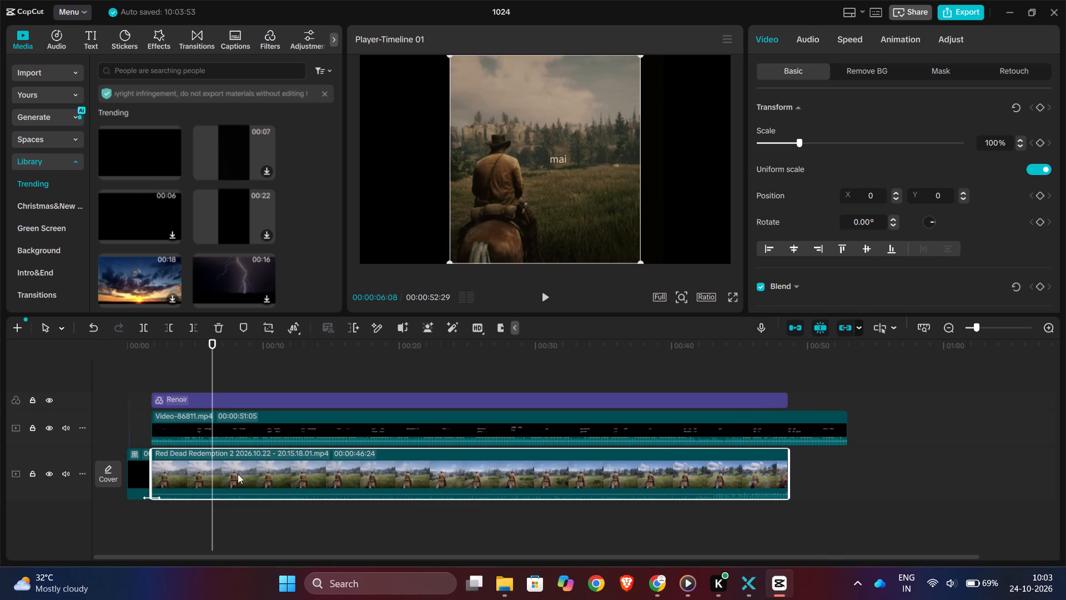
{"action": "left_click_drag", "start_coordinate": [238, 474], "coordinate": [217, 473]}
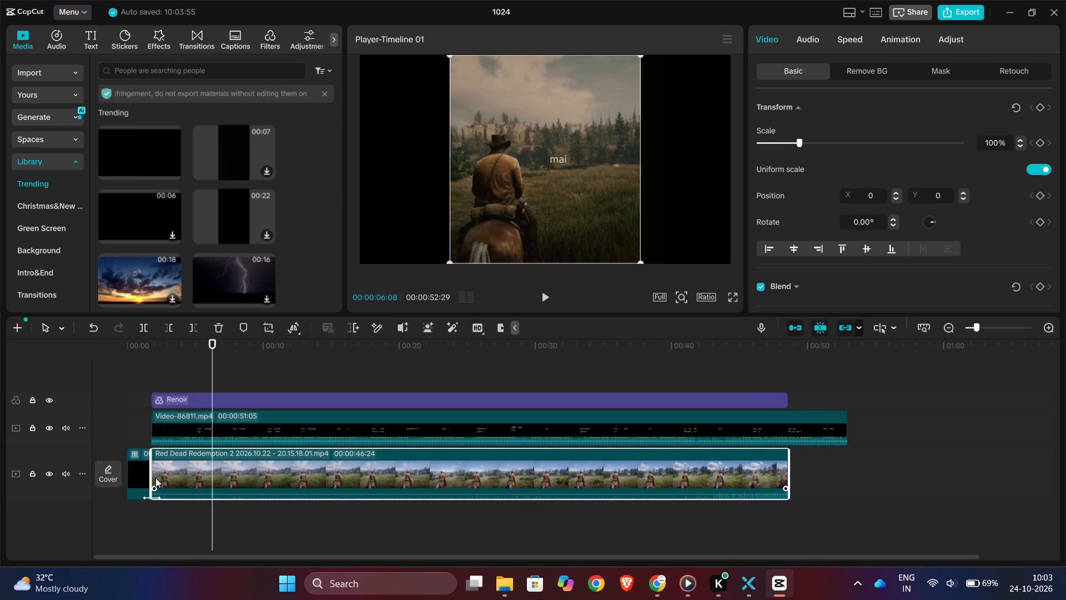
Delete the black clip from the main track so the gameplay, lyrics and Renoir filter all start at 0 s.
{"action": "left_click", "coordinate": [143, 476]}
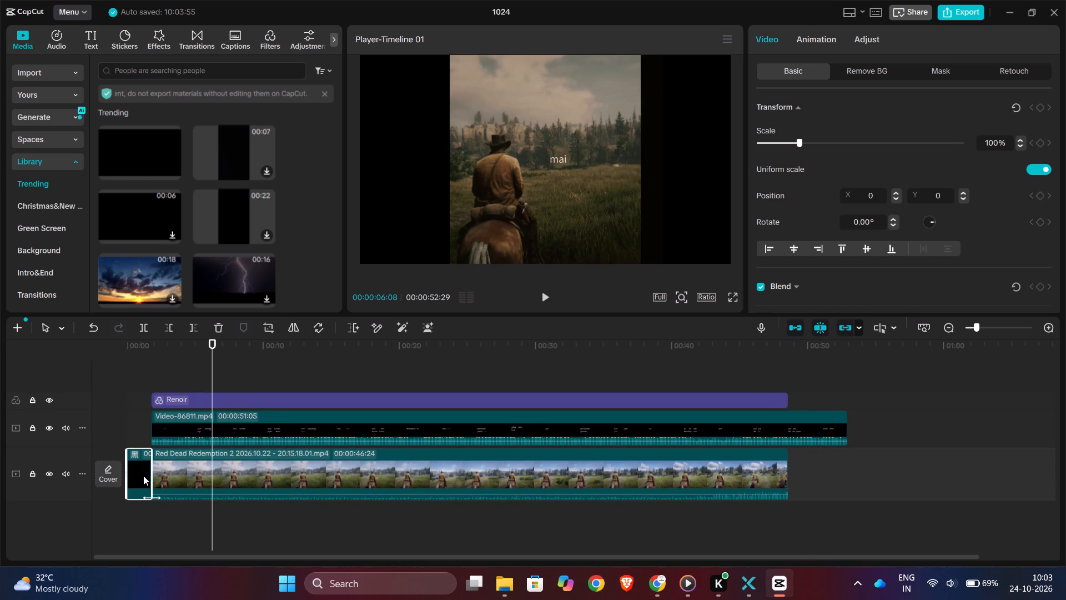
{"action": "key", "text": "Delete"}
{"action": "left_click", "coordinate": [130, 469]}
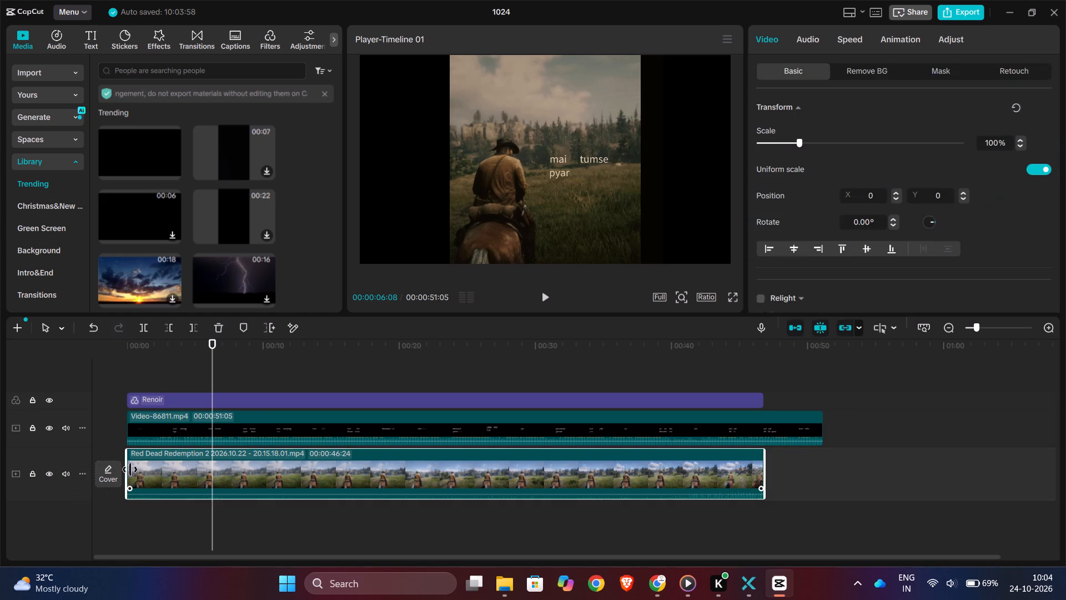
{"action": "left_click", "coordinate": [149, 470]}
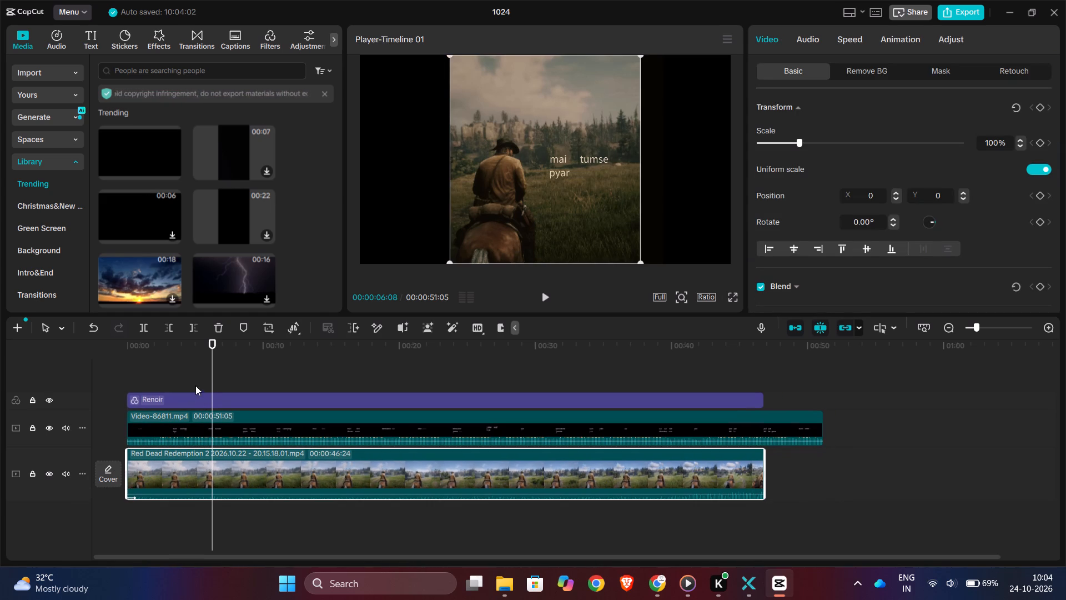
Play the first 3 seconds from the start to check the gameplay fade-in with the lyrics.
{"action": "left_click_drag", "start_coordinate": [213, 370], "coordinate": [69, 371]}
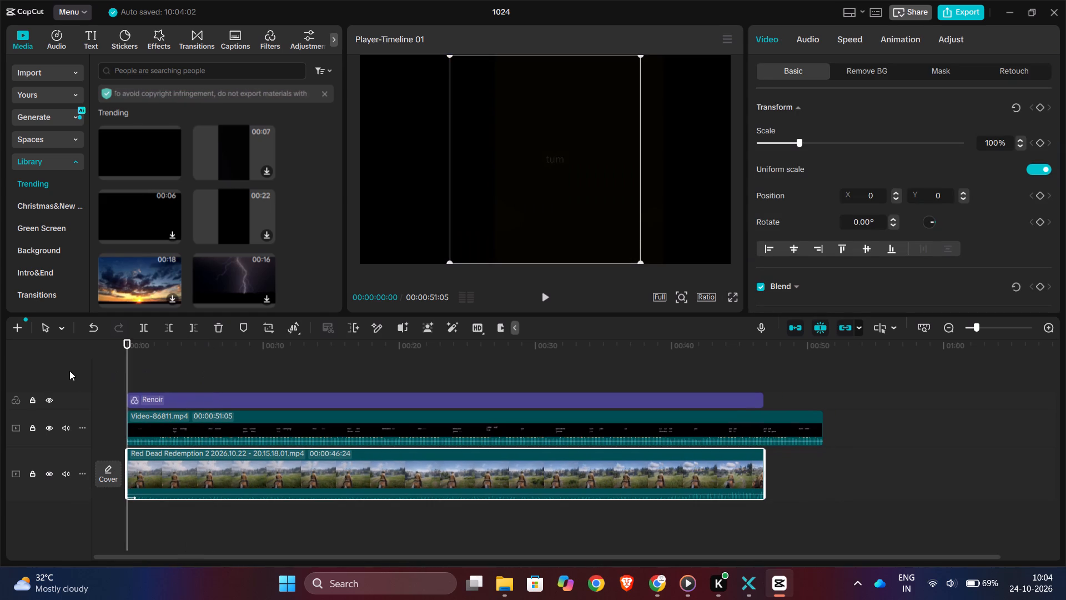
{"action": "key", "text": "space"}
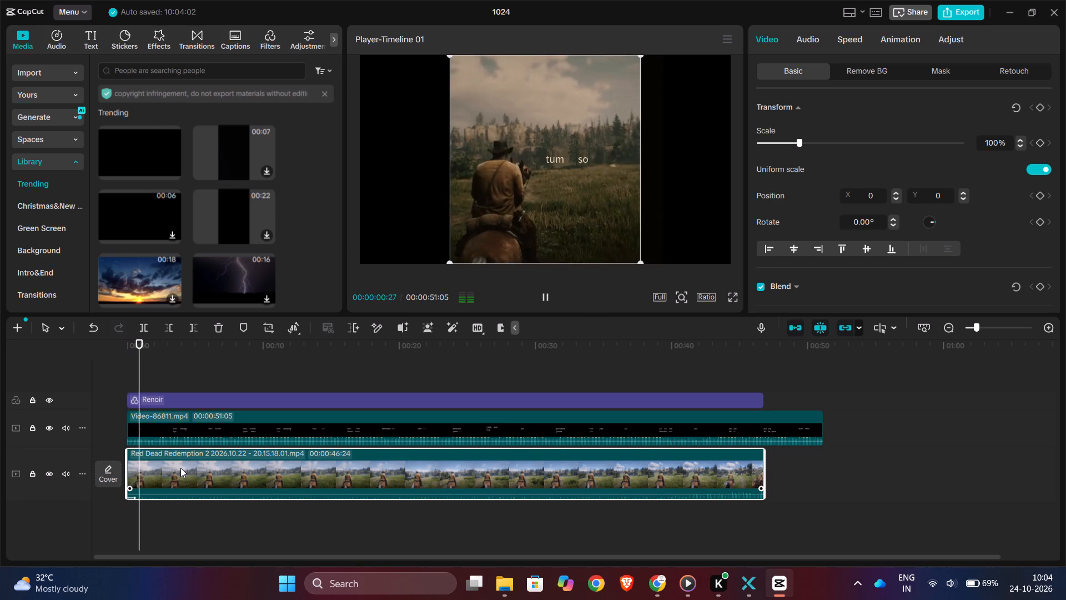
{"action": "left_click", "coordinate": [214, 474]}
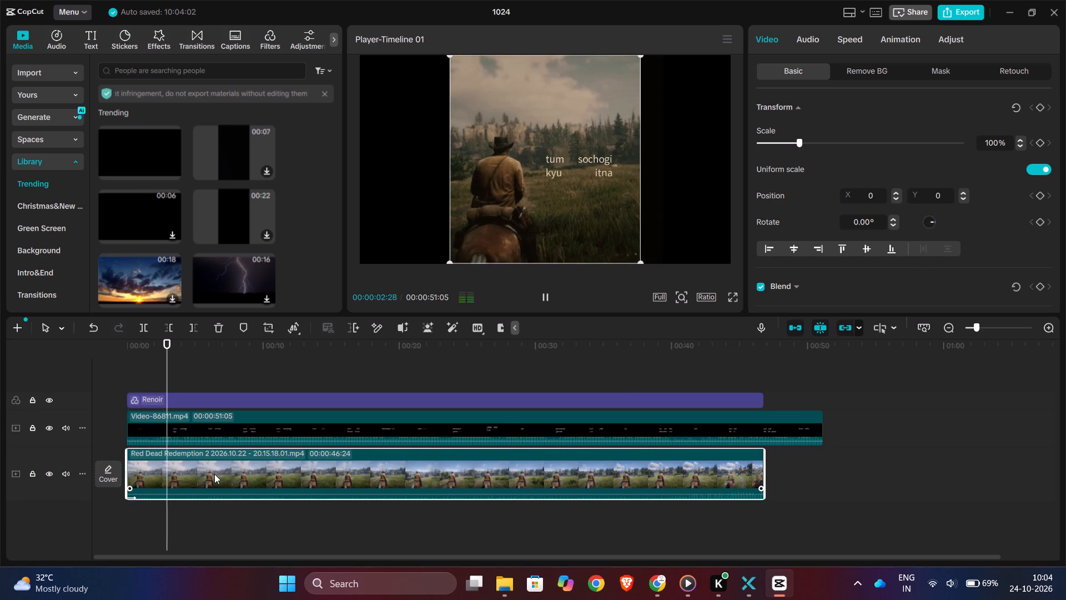
{"action": "key", "text": "space"}
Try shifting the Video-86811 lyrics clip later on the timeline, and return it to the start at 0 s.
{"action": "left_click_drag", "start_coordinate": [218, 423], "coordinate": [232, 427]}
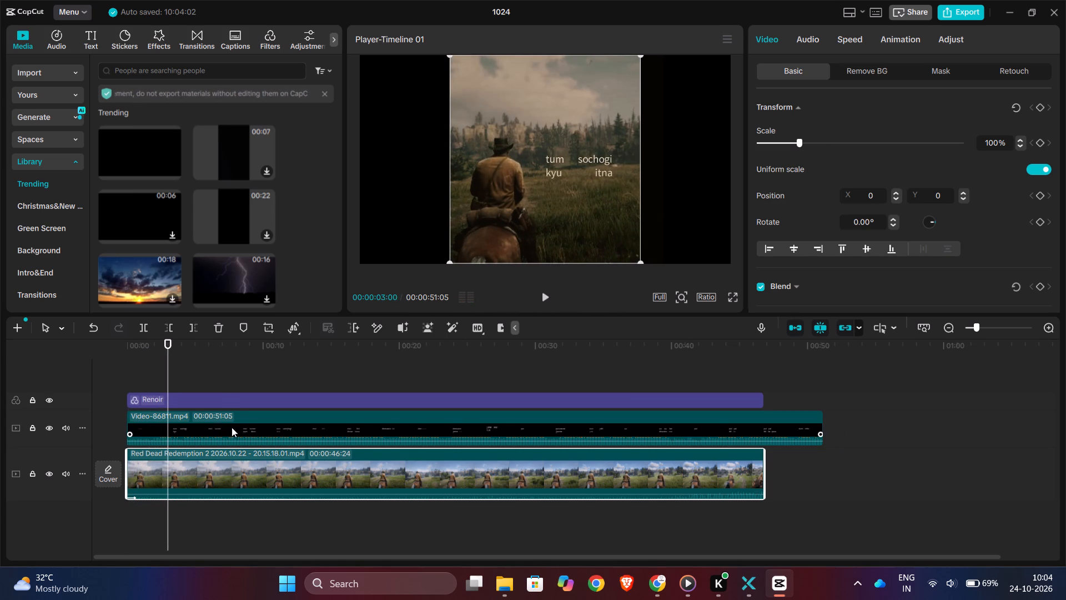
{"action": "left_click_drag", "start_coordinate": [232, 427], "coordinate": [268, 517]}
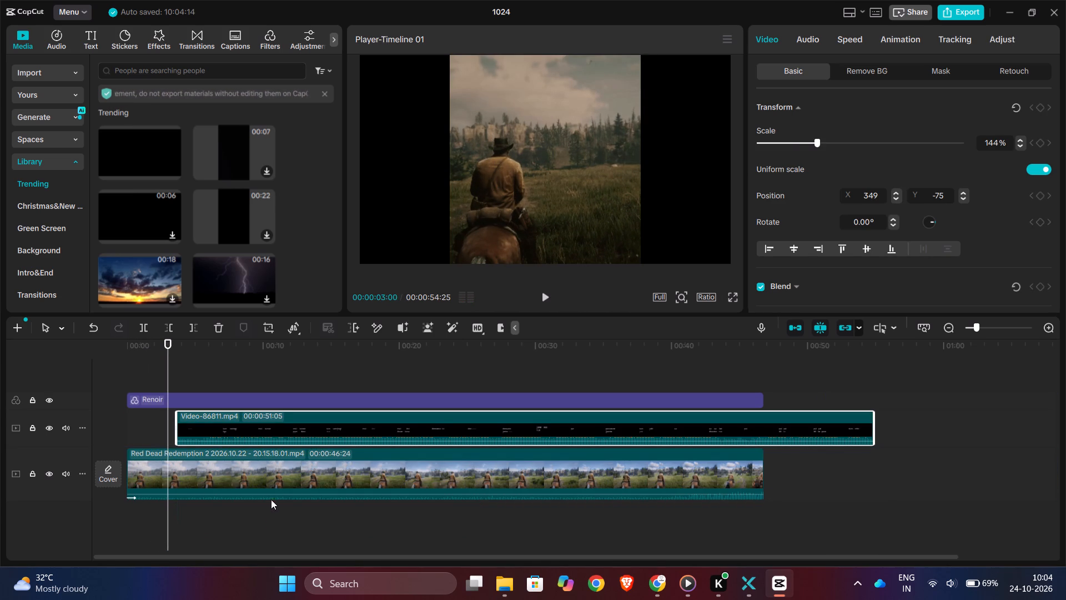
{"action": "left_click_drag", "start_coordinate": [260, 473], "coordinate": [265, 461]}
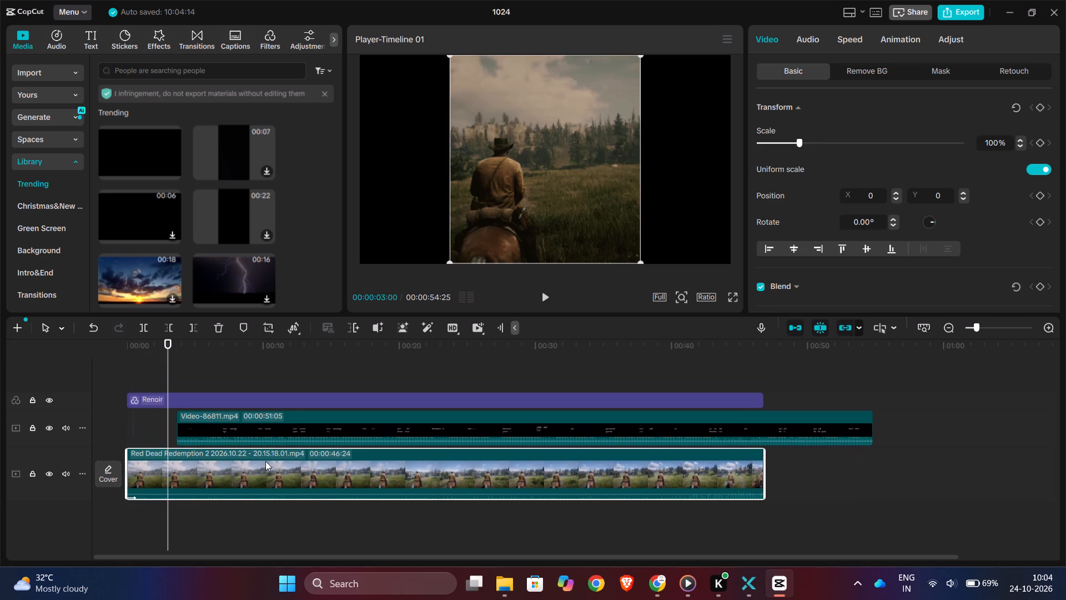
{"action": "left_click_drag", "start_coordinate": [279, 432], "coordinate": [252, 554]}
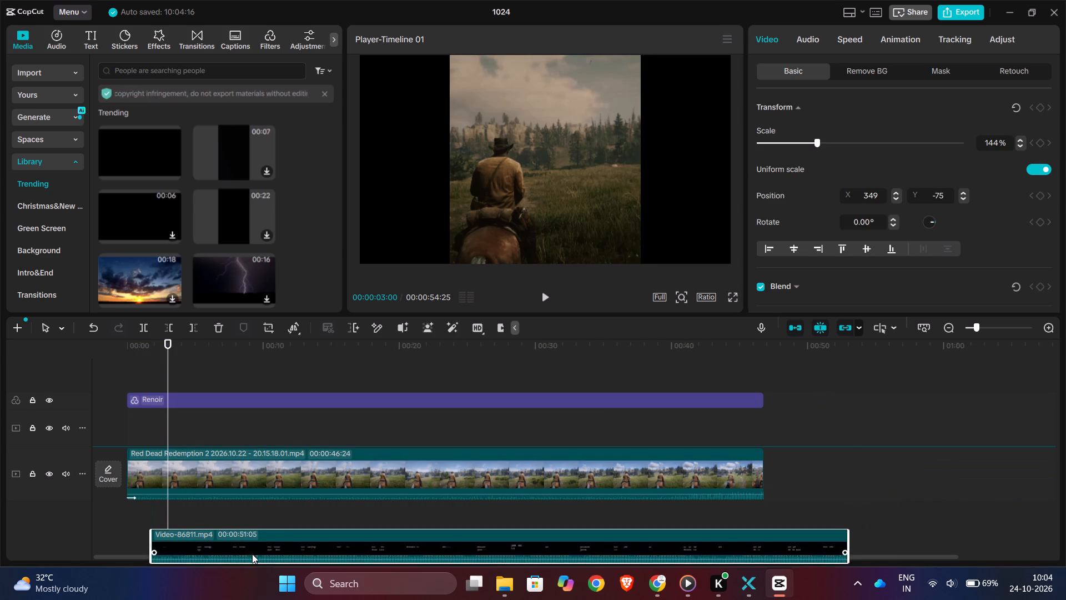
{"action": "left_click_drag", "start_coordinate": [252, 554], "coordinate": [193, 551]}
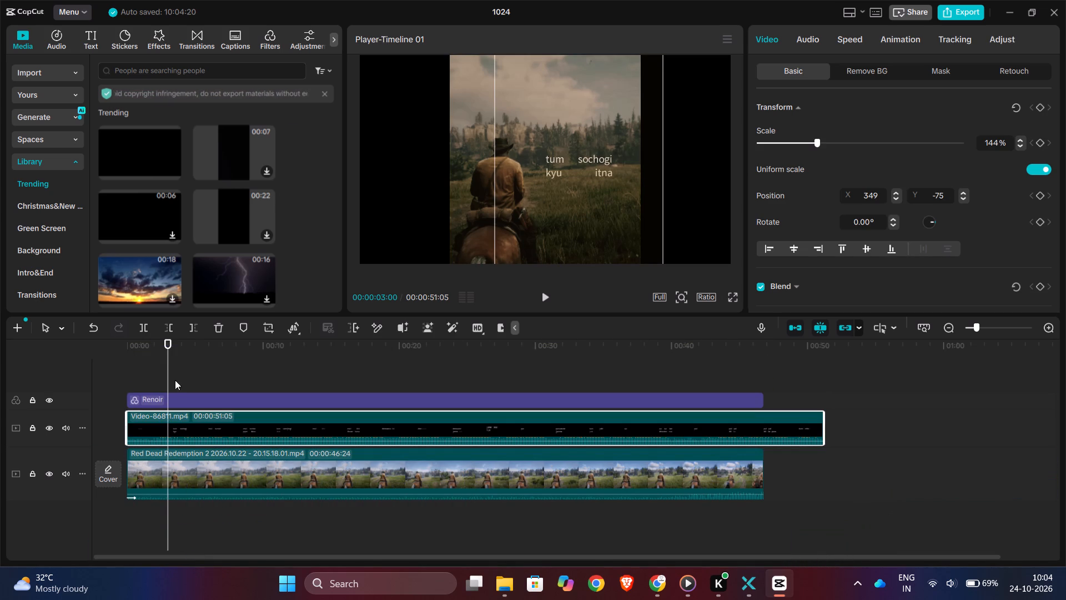
Play the opening seconds again from the start to check the lyrics' placement over the gameplay.
{"action": "left_click_drag", "start_coordinate": [169, 367], "coordinate": [90, 361]}
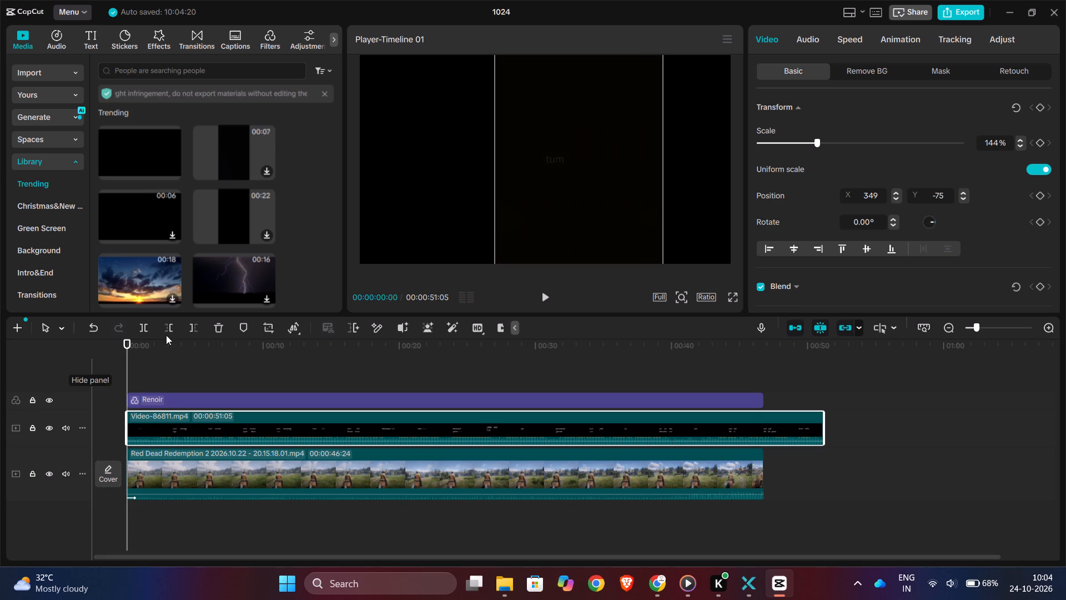
{"action": "left_click", "coordinate": [541, 298]}
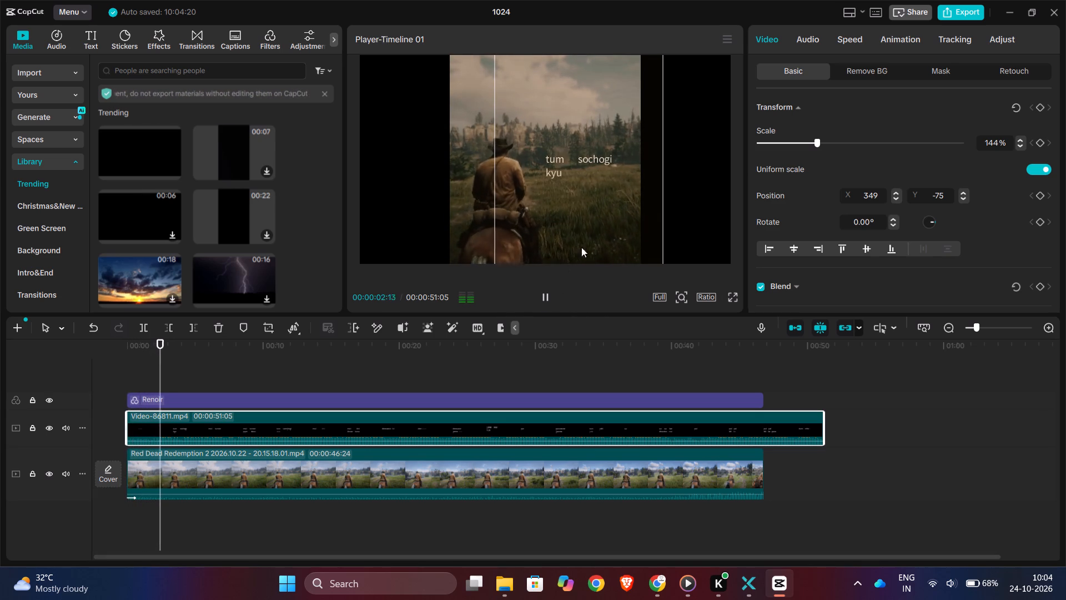
{"action": "left_click", "coordinate": [595, 211]}
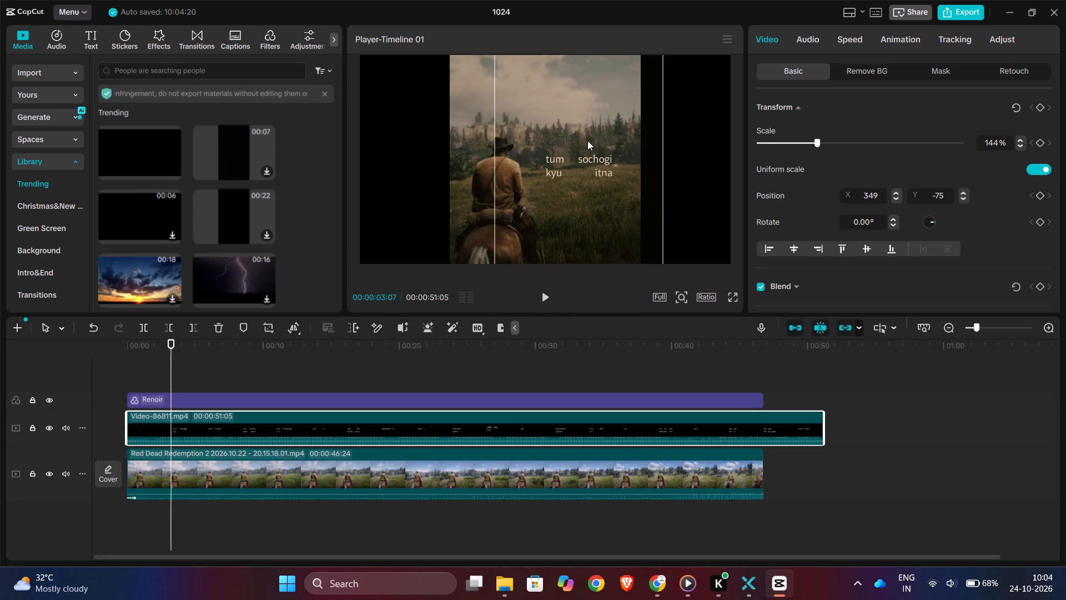
Enlarge the Video-86811 lyrics overlay to 198% and reposition it beside the rider at about X 331, Y 129.
{"action": "left_click", "coordinate": [587, 141]}
{"action": "left_click_drag", "start_coordinate": [587, 141], "coordinate": [559, 83]}
{"action": "left_click_drag", "start_coordinate": [634, 259], "coordinate": [667, 294]}
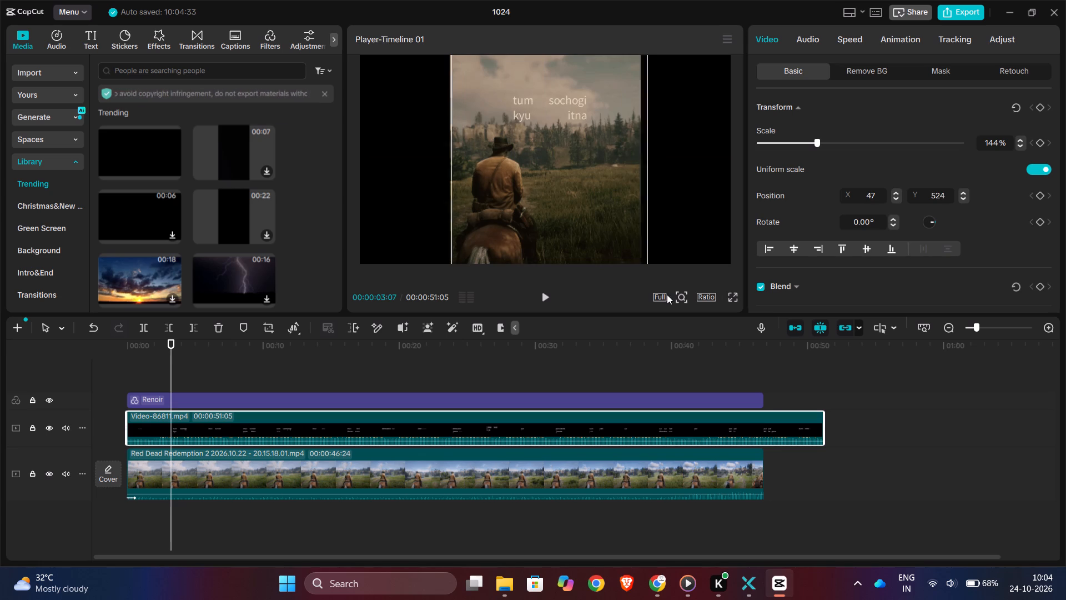
{"action": "left_click_drag", "start_coordinate": [667, 294], "coordinate": [667, 295]}
{"action": "left_click_drag", "start_coordinate": [601, 172], "coordinate": [611, 205]}
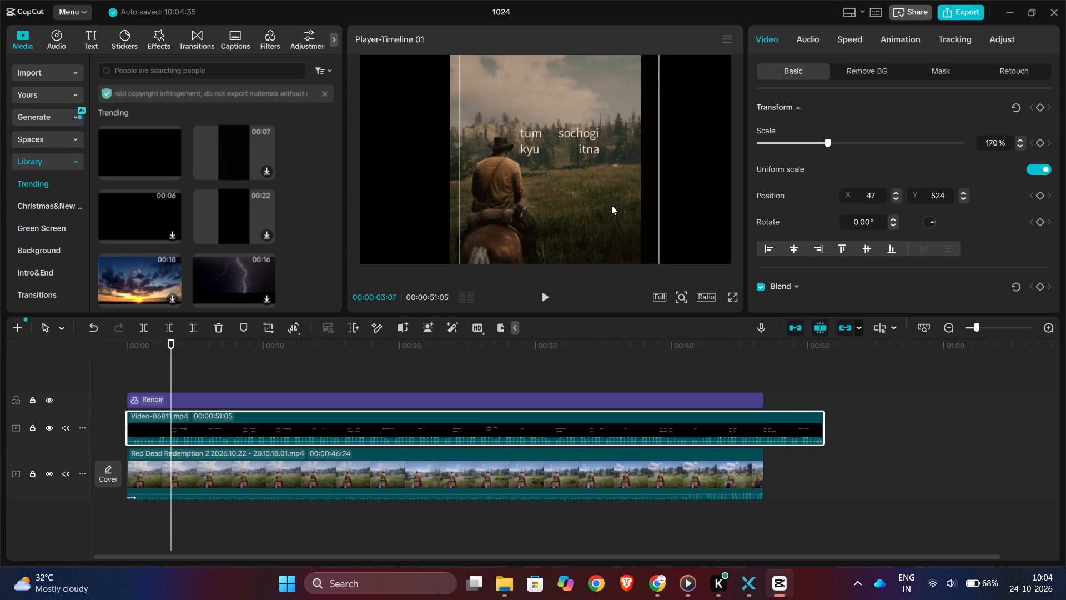
{"action": "left_click_drag", "start_coordinate": [611, 205], "coordinate": [570, 167]}
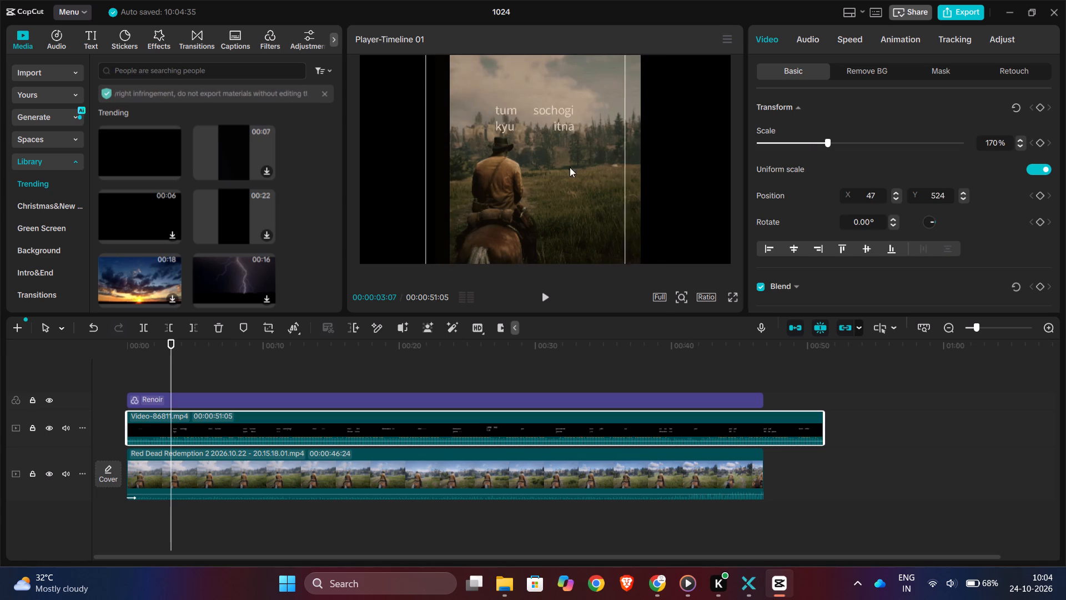
{"action": "left_click_drag", "start_coordinate": [570, 167], "coordinate": [566, 162]}
{"action": "left_click_drag", "start_coordinate": [566, 162], "coordinate": [549, 105]}
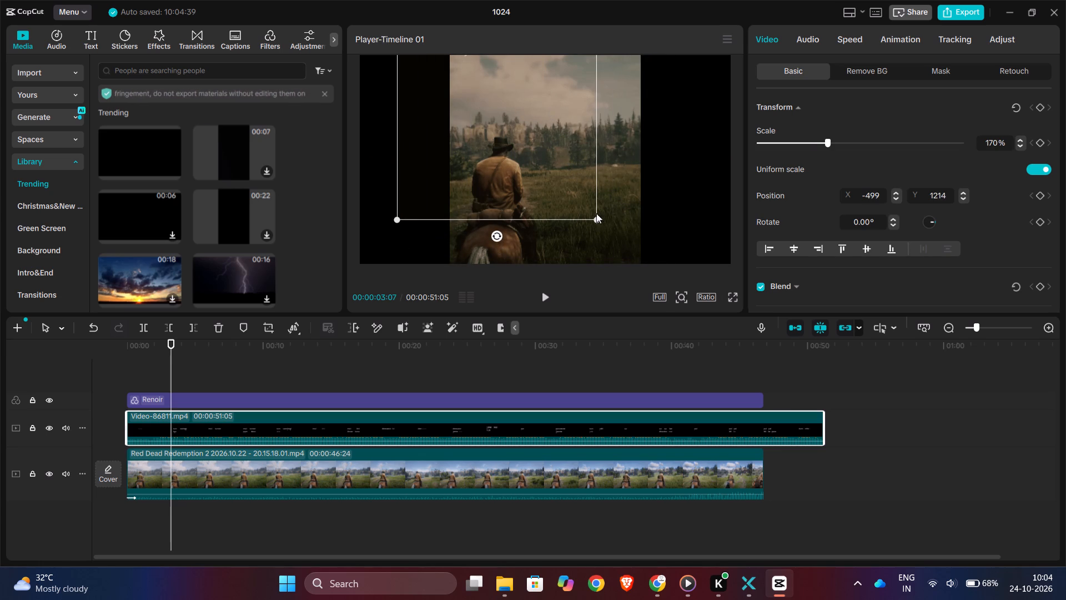
{"action": "left_click_drag", "start_coordinate": [595, 218], "coordinate": [625, 257]}
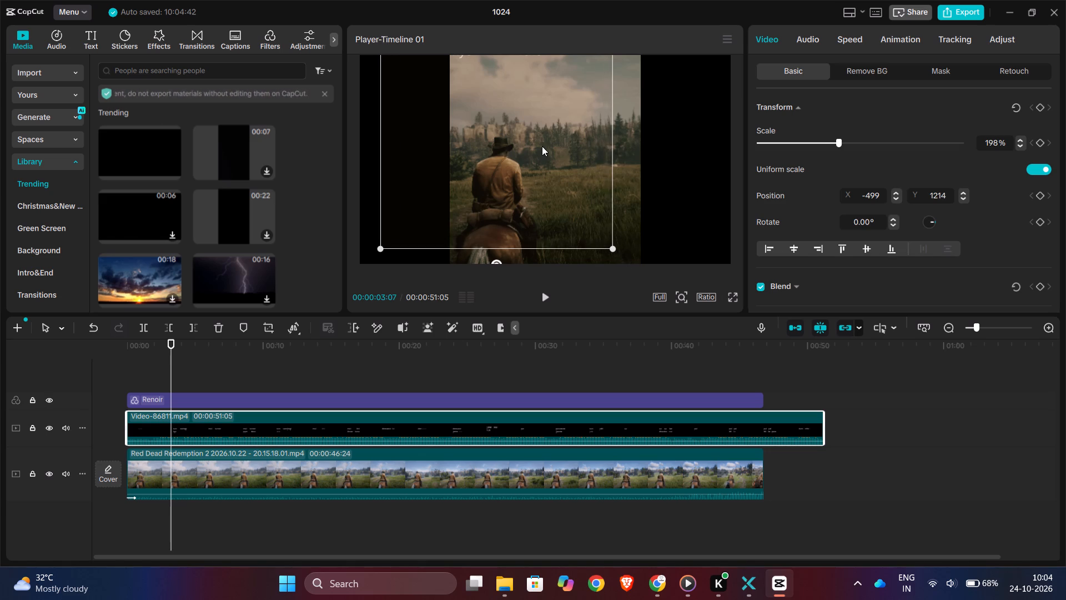
{"action": "left_click_drag", "start_coordinate": [542, 146], "coordinate": [621, 277]}
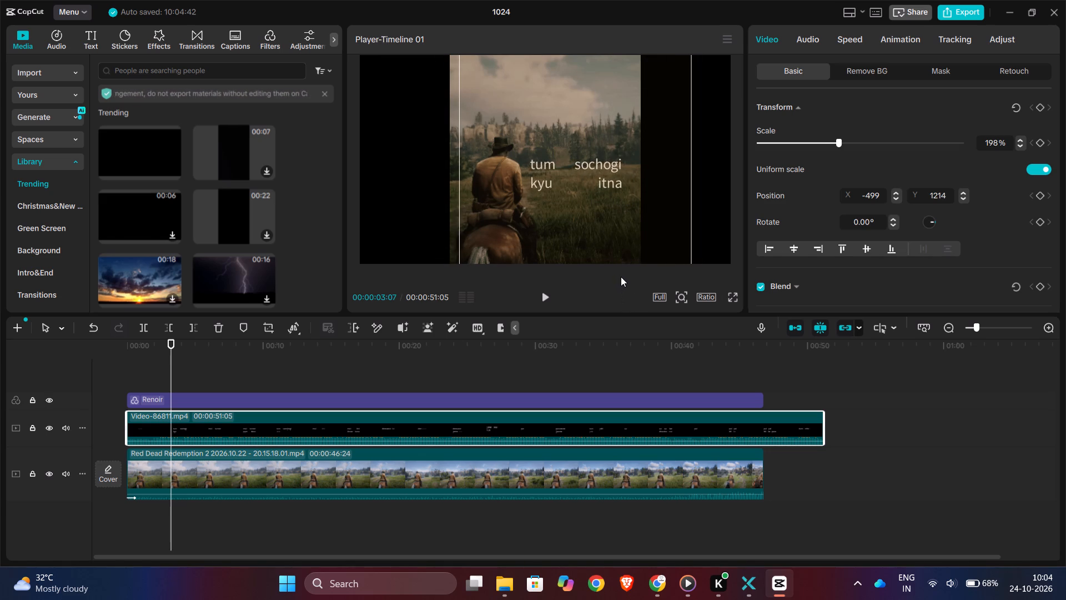
{"action": "left_click_drag", "start_coordinate": [621, 277], "coordinate": [622, 251]}
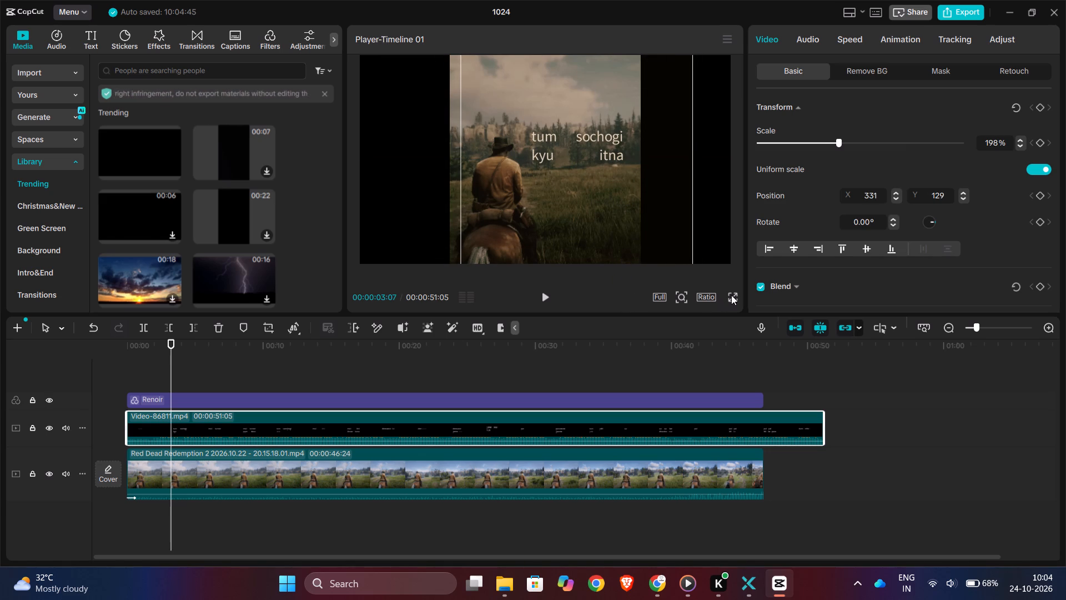
Play the edit full screen from about 3 s to 11 s to check the enlarged lyrics over the gameplay.
{"action": "left_click", "coordinate": [731, 295]}
{"action": "key", "text": "space"}
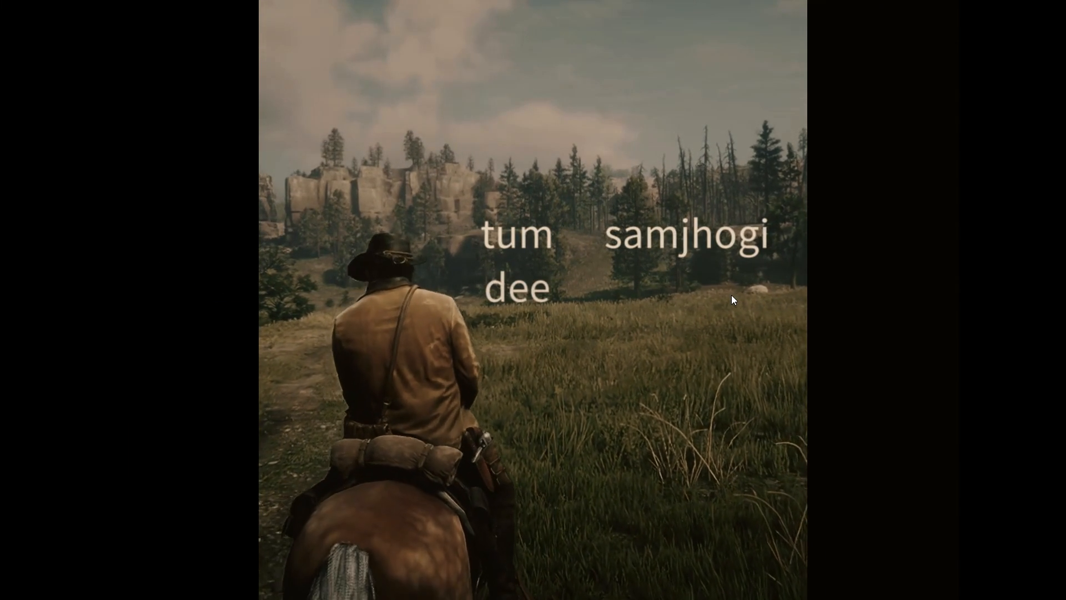
{"action": "key", "text": "space"}
{"action": "key", "text": "Escape"}
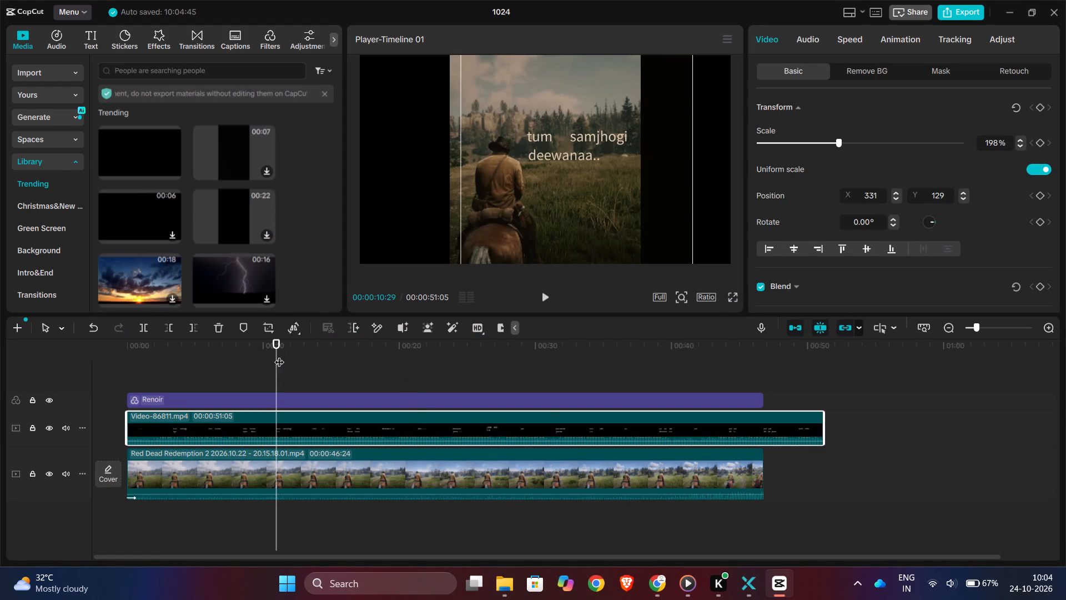
Replay the opening 2 seconds from the start, in the player and full screen, to check the fade-in with the enlarged lyrics.
{"action": "left_click_drag", "start_coordinate": [273, 362], "coordinate": [99, 382]}
{"action": "key", "text": "space"}
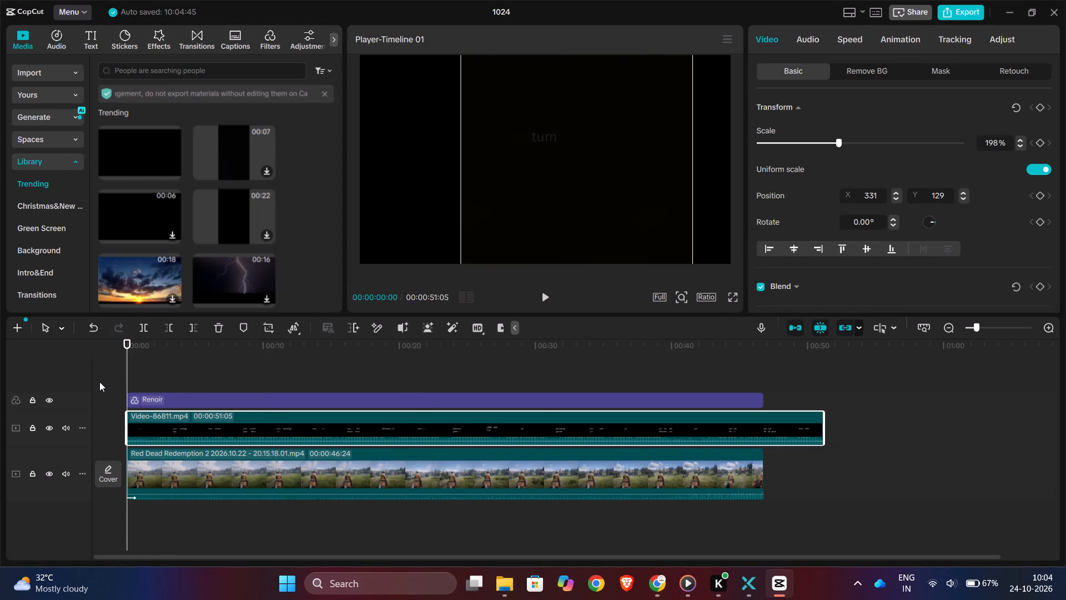
{"action": "key", "text": "space"}
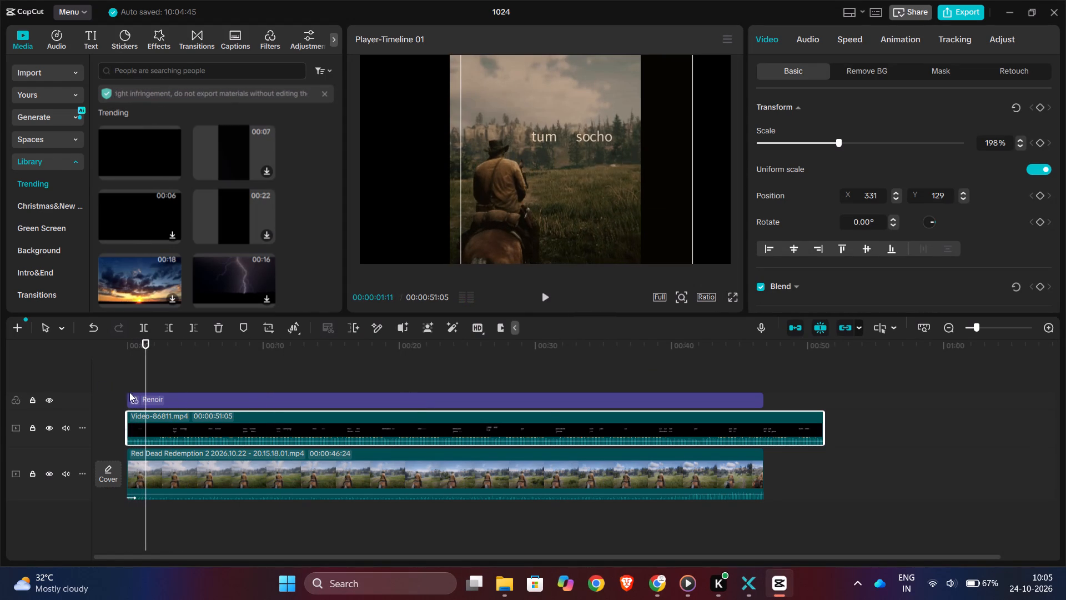
{"action": "left_click", "coordinate": [733, 300]}
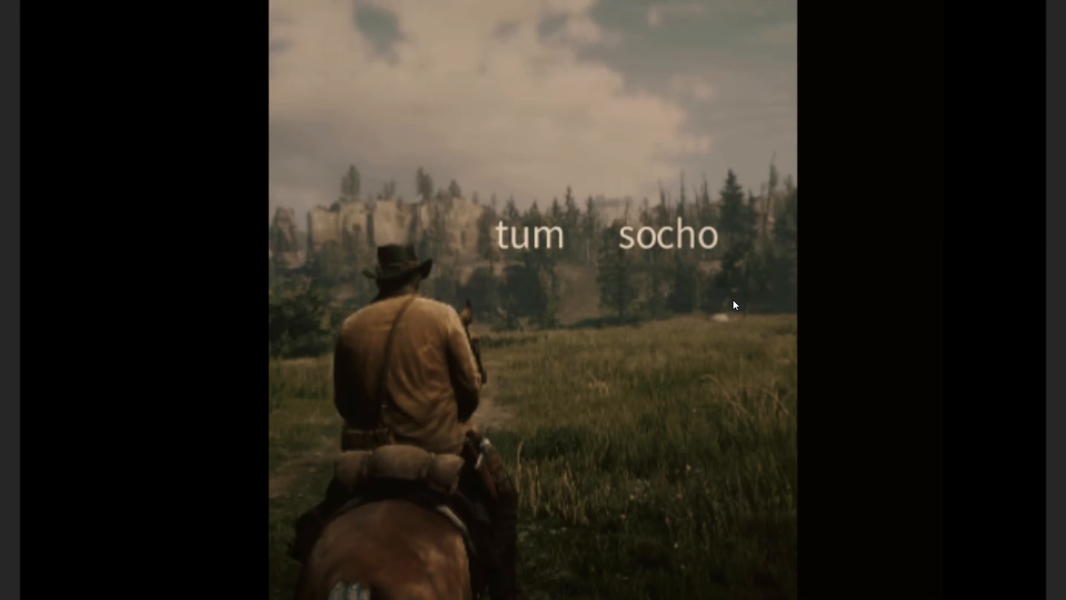
{"action": "left_click_drag", "start_coordinate": [479, 538], "coordinate": [426, 529]}
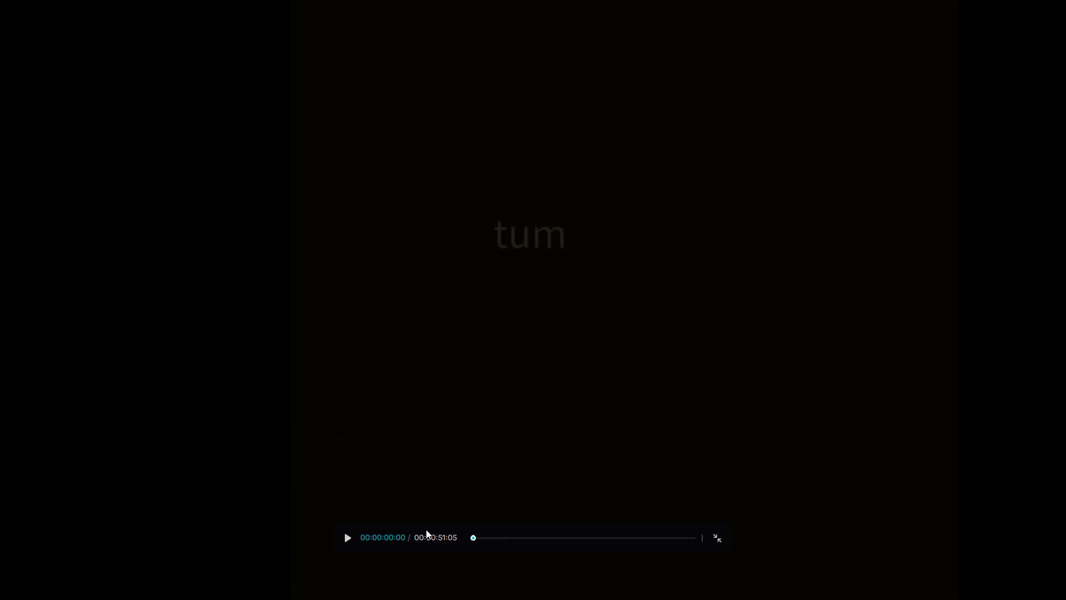
{"action": "key", "text": "space"}
{"action": "key", "text": "space"}
{"action": "key", "text": "Escape"}
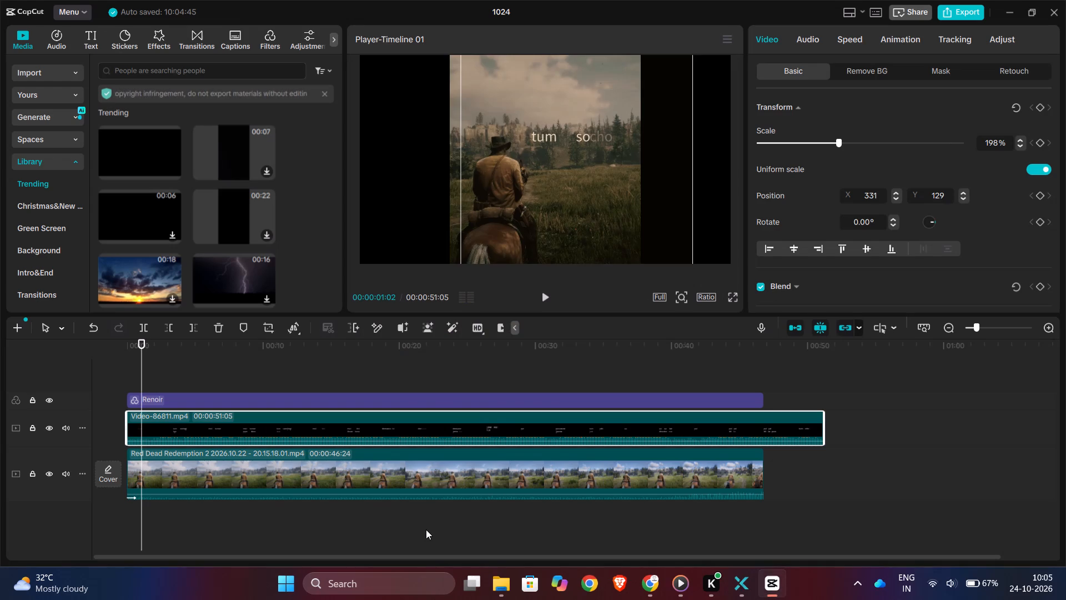
{"action": "left_click", "coordinate": [543, 207]}
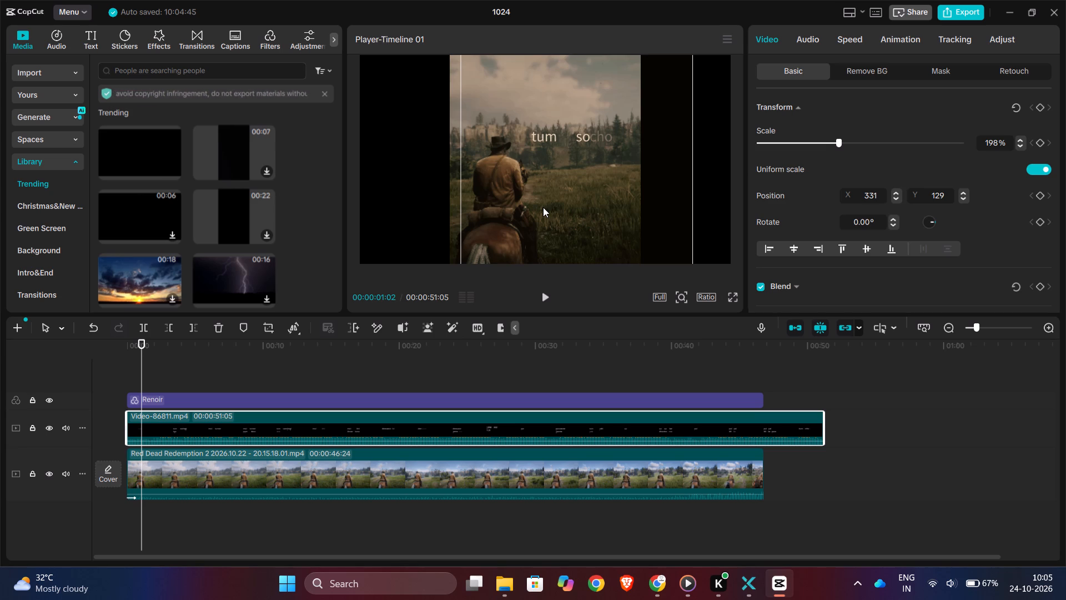
{"action": "key", "text": "space"}
{"action": "key", "text": "space"}
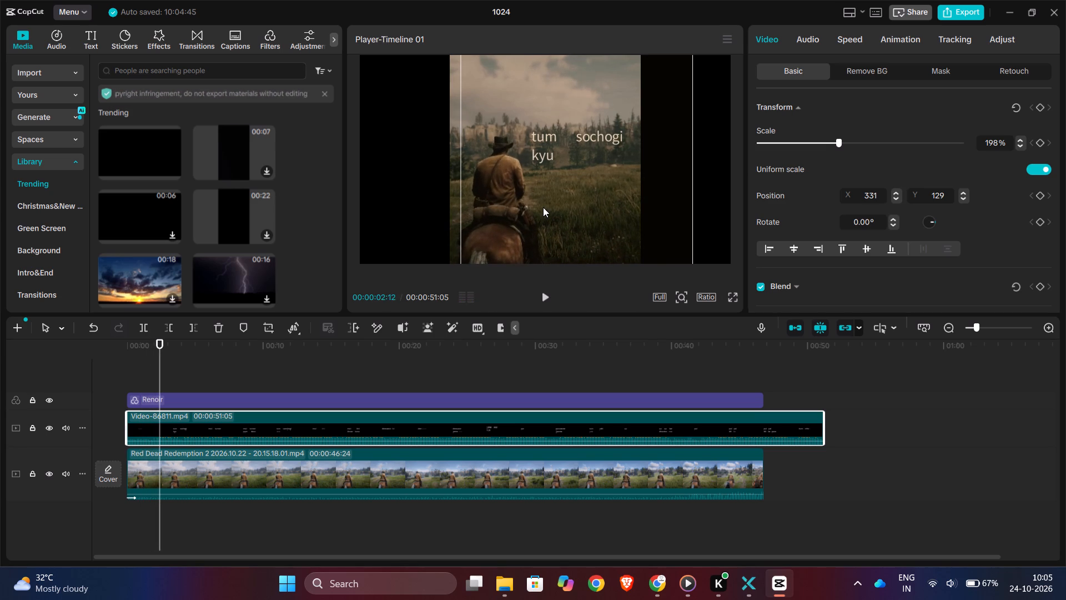
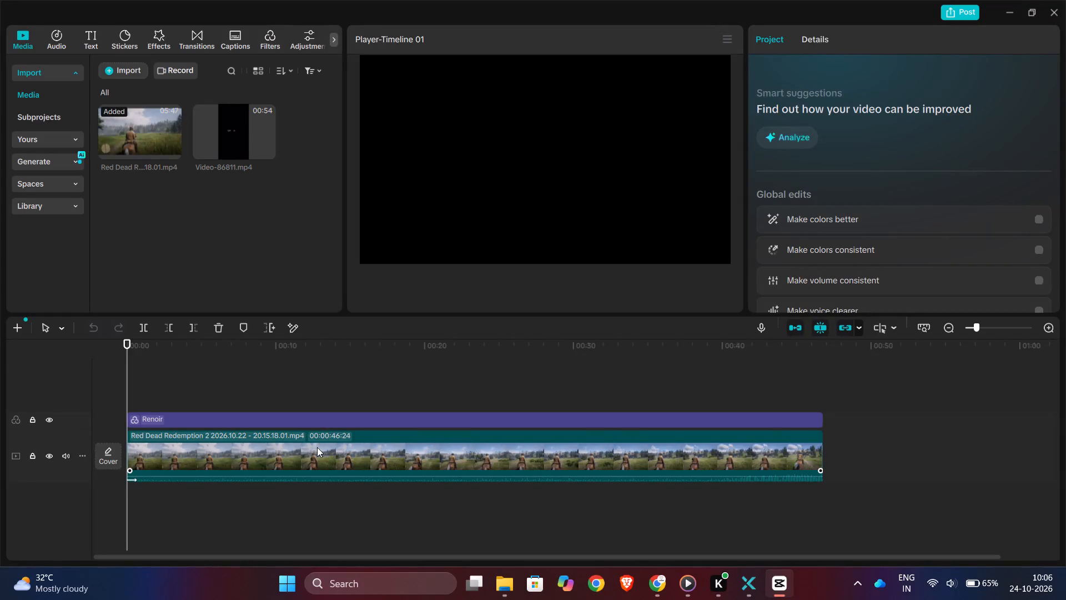
Delete the Red Dead Redemption 2 gameplay clip from the timeline along with its Renoir filter.
{"action": "left_click", "coordinate": [317, 447]}
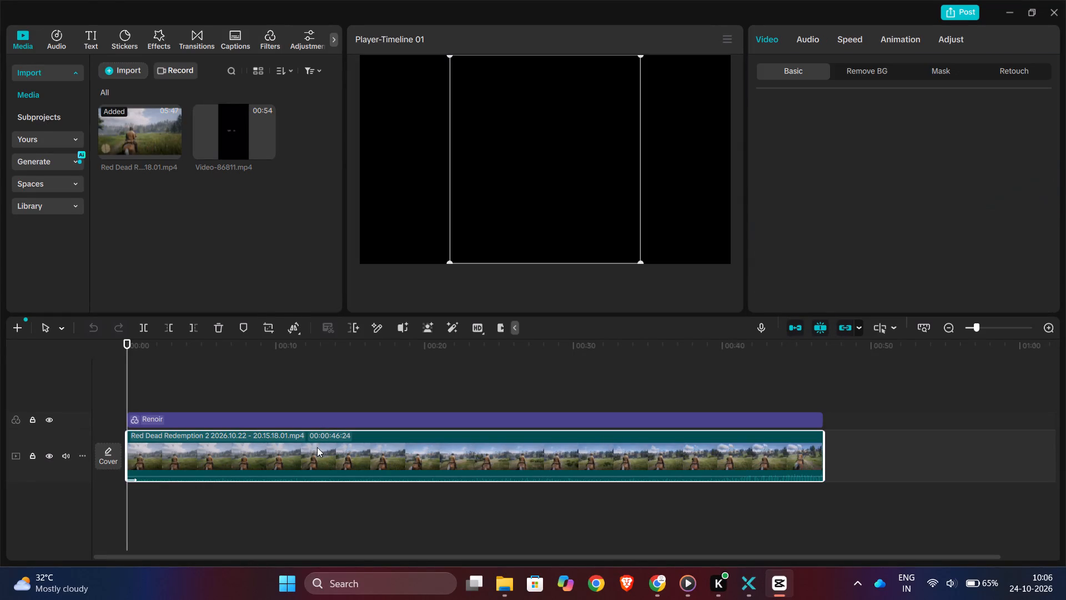
{"action": "key", "text": "Delete"}
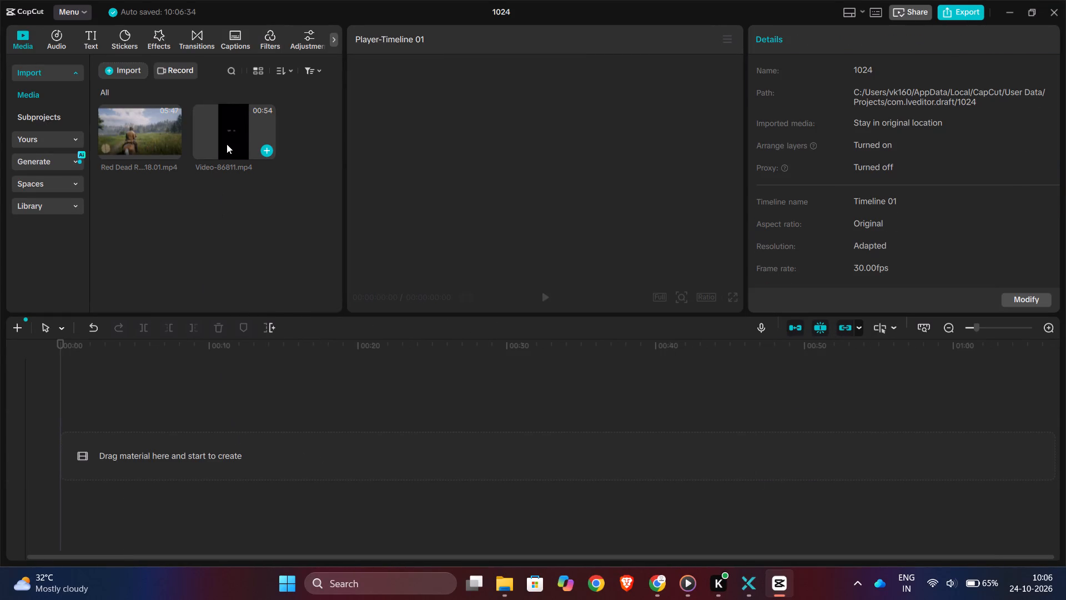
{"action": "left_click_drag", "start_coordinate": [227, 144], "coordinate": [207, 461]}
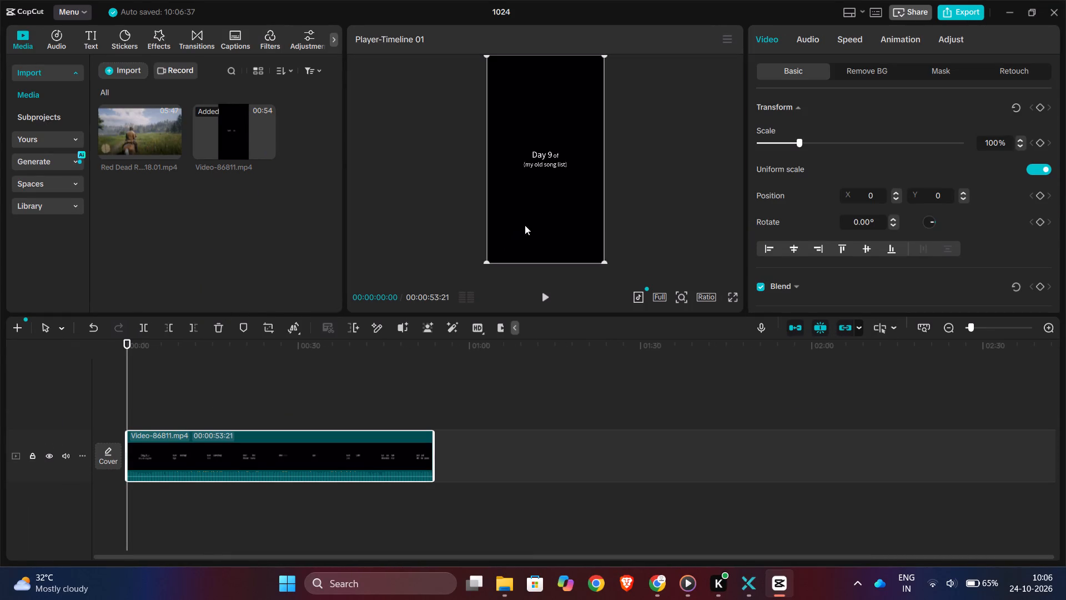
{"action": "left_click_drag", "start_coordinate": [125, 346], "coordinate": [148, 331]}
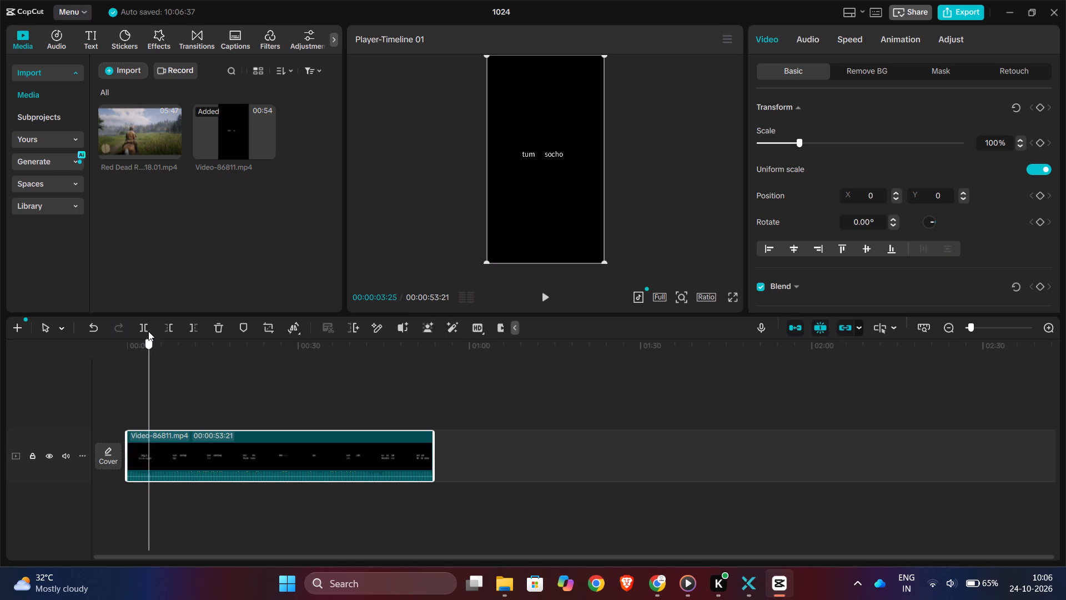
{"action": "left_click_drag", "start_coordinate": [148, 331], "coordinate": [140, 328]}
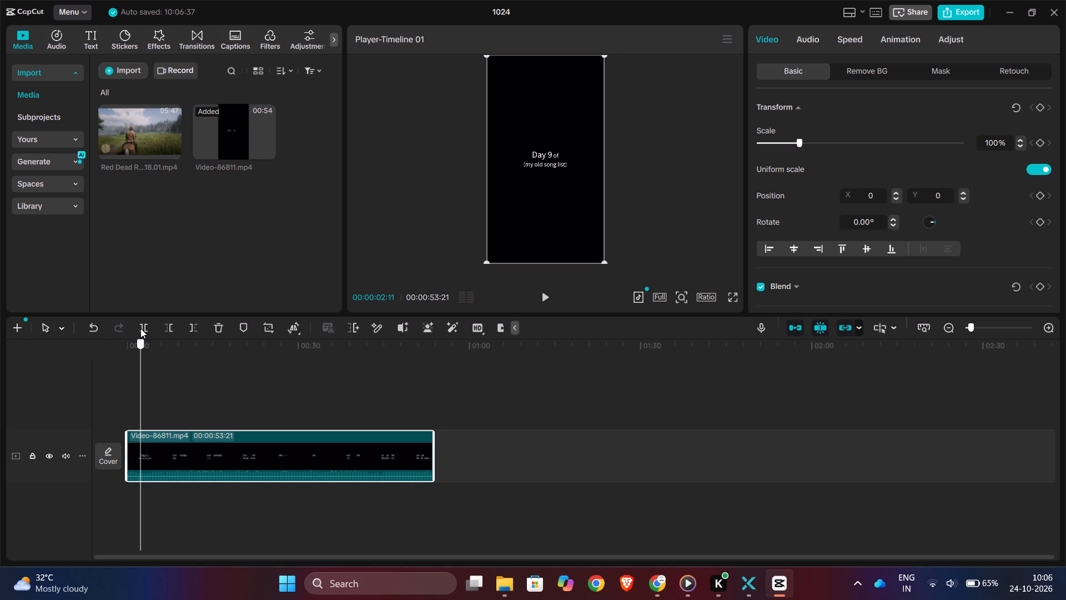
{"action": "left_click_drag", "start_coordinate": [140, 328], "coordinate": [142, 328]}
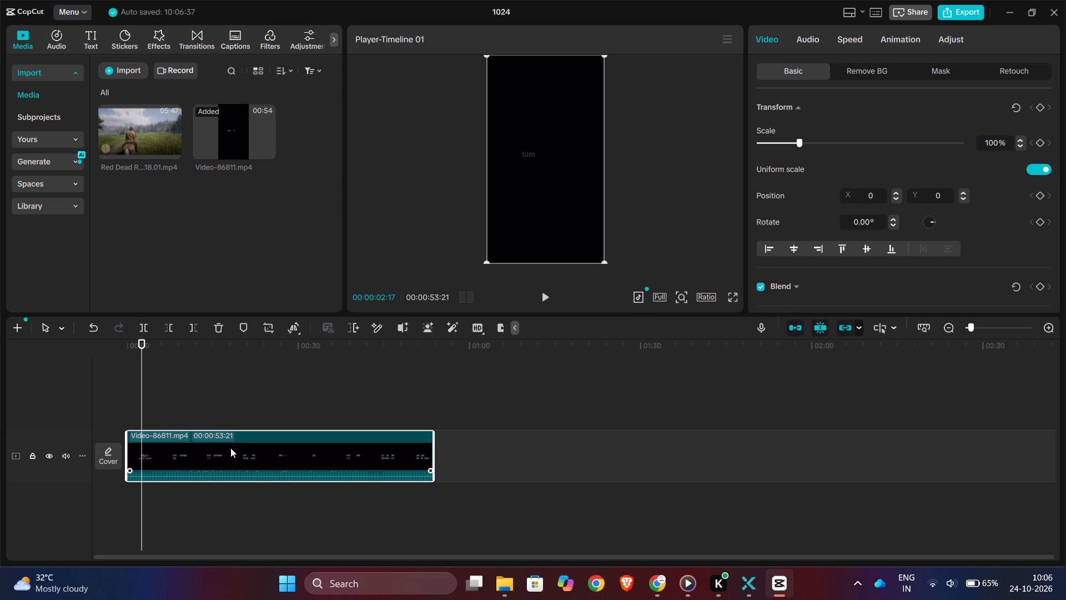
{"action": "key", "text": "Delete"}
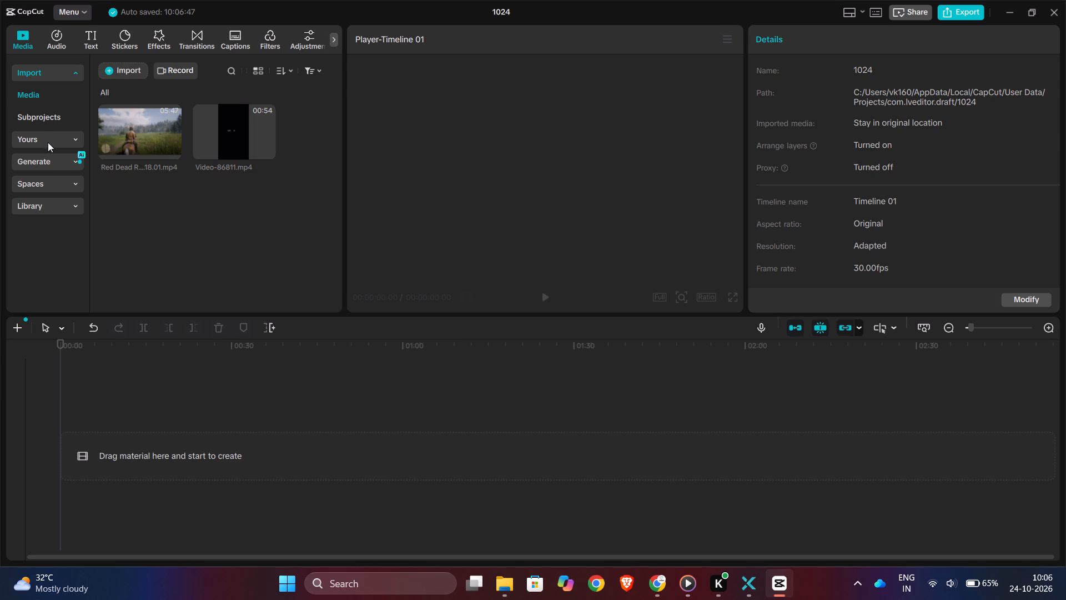
Add the black stock clip from the library's Trending collection at the timeline start and extend it to 00:00:08:16.
{"action": "left_click", "coordinate": [54, 207]}
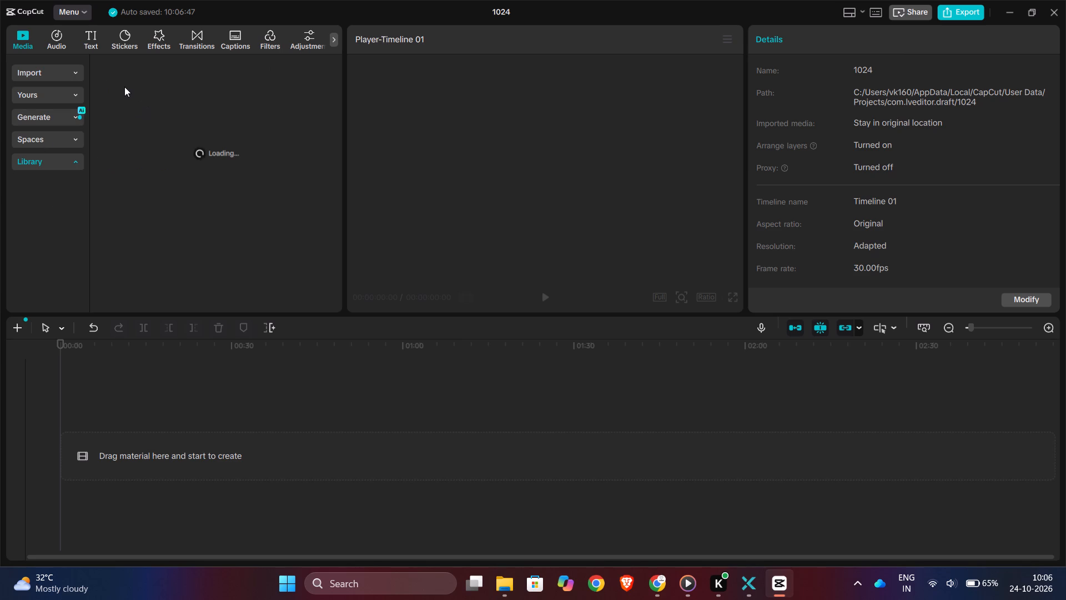
{"action": "left_click_drag", "start_coordinate": [136, 153], "coordinate": [177, 416]}
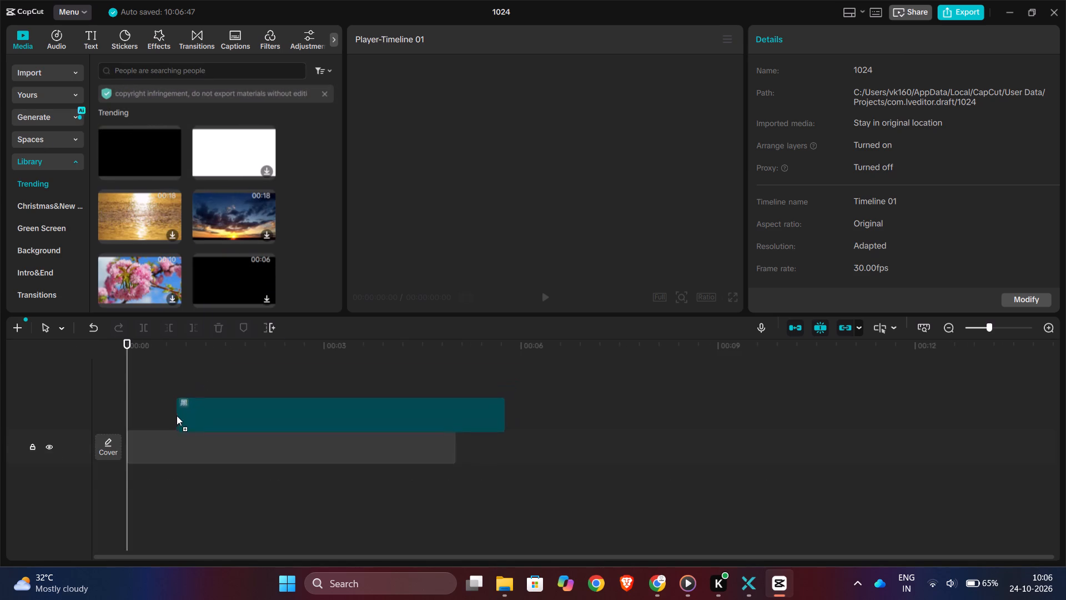
{"action": "left_click_drag", "start_coordinate": [177, 416], "coordinate": [174, 420]}
{"action": "left_click_drag", "start_coordinate": [436, 446], "coordinate": [649, 452]}
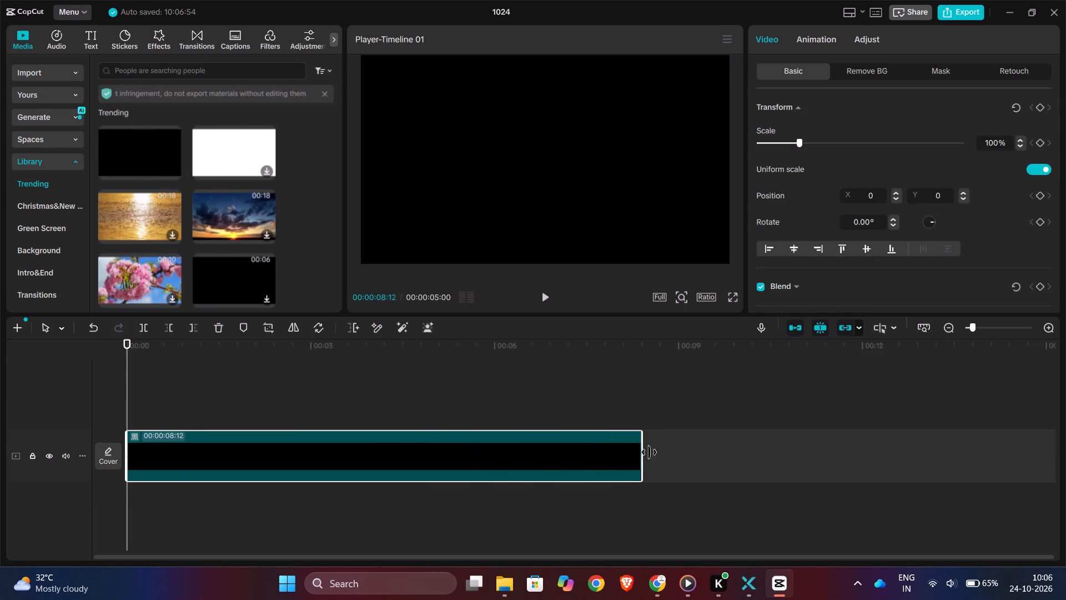
{"action": "left_click_drag", "start_coordinate": [649, 452], "coordinate": [648, 451]}
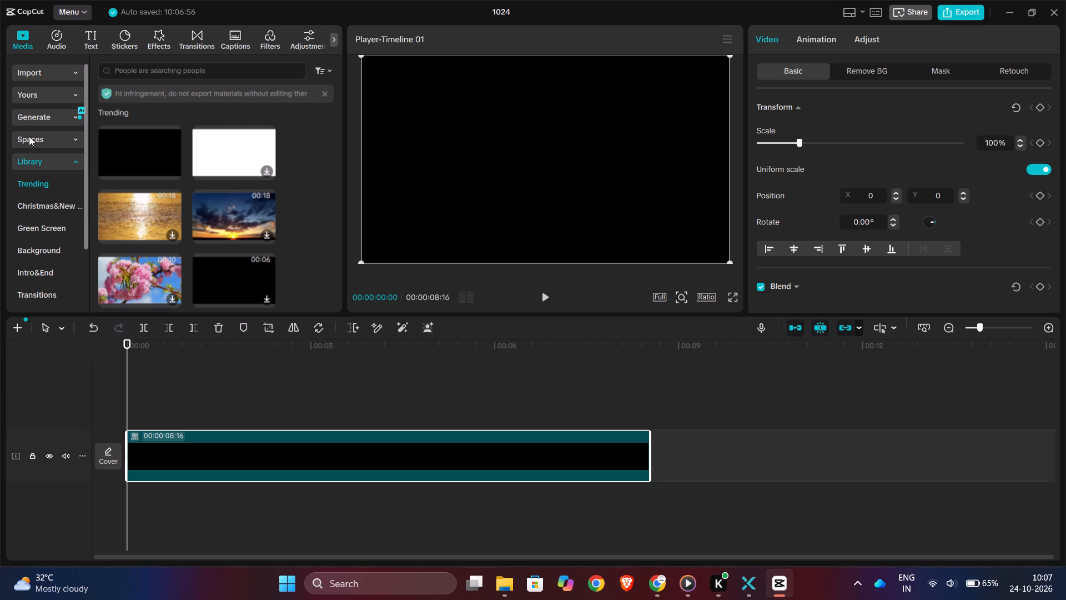
Place the imported Video-86811 lyrics clip on a track above the black clip, near the timeline start.
{"action": "left_click", "coordinate": [47, 69]}
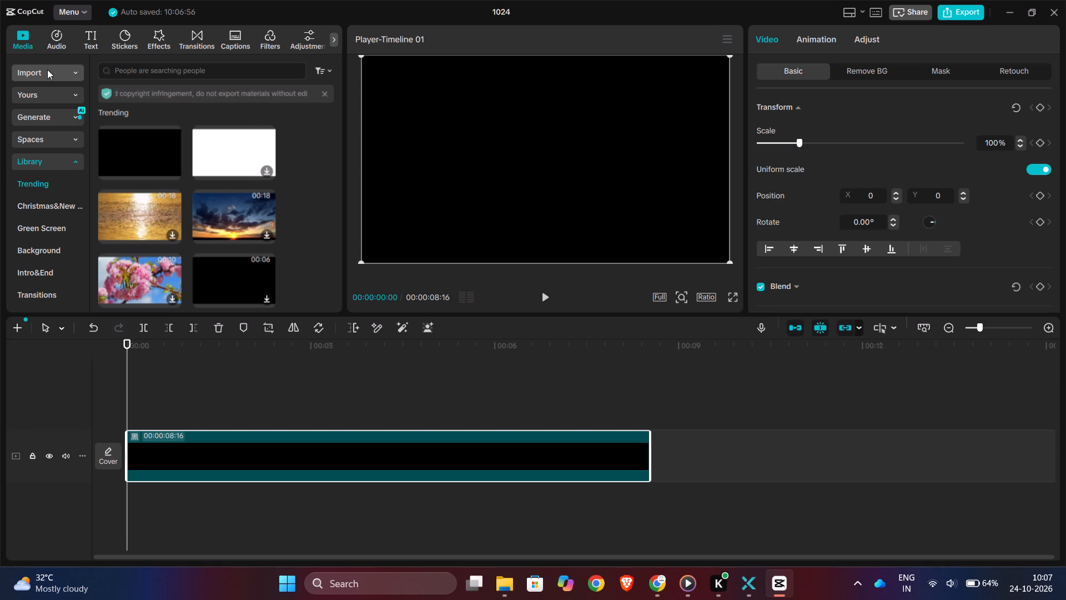
{"action": "left_click_drag", "start_coordinate": [240, 146], "coordinate": [162, 397]}
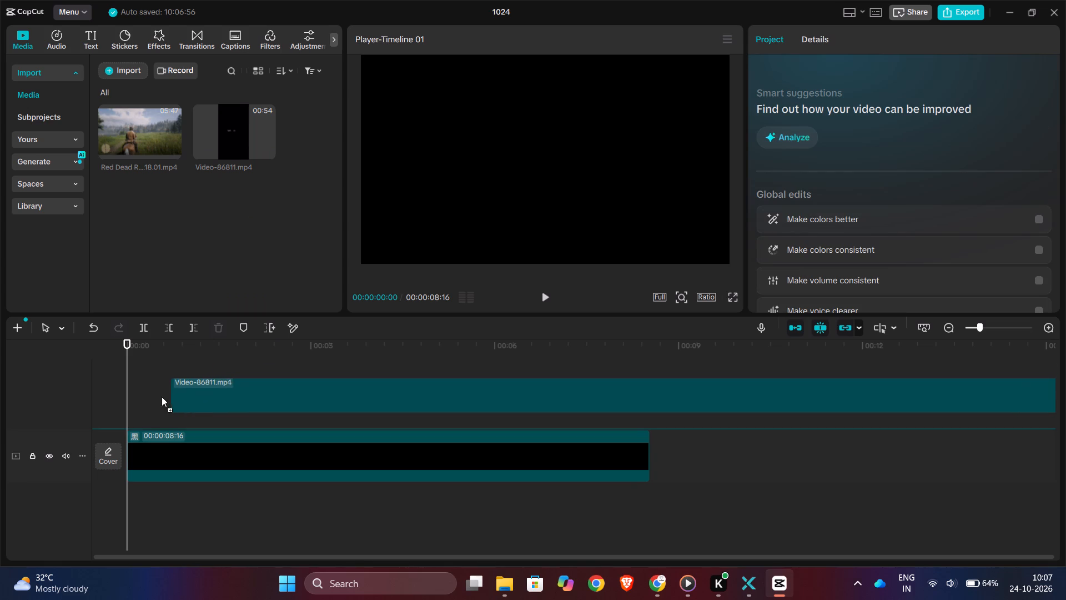
{"action": "left_click_drag", "start_coordinate": [162, 397], "coordinate": [140, 402]}
Extend the black background clip to 00:00:53:27 so it ends together with the Video-86811 lyrics clip.
{"action": "scroll", "coordinate": [657, 402], "scroll_direction": "down", "scroll_amount": 5, "text": "ctrl"}
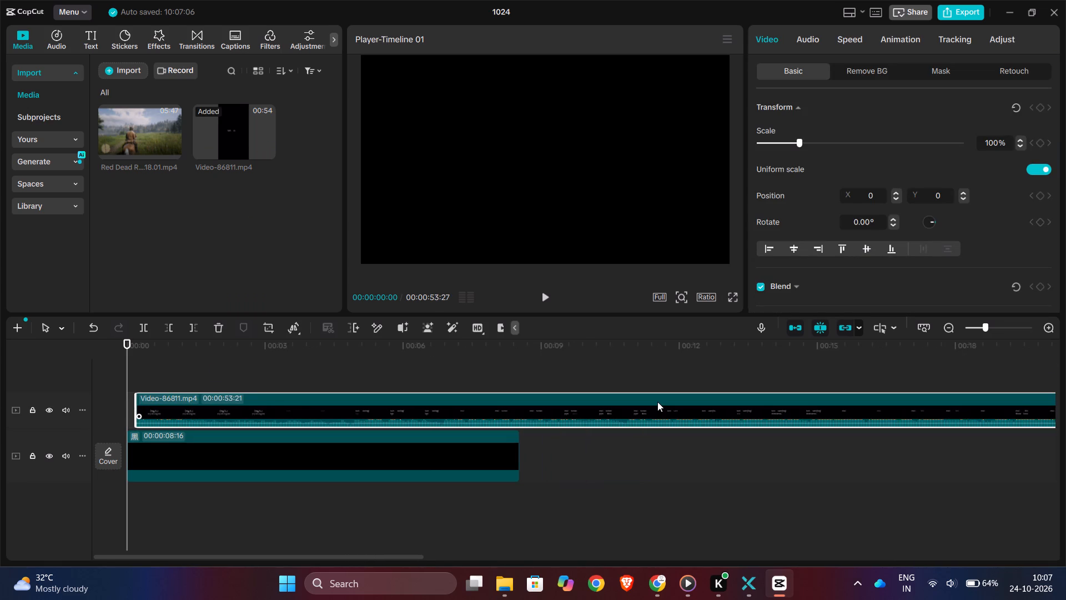
{"action": "scroll", "coordinate": [657, 402], "scroll_direction": "up", "scroll_amount": 1}
{"action": "scroll", "coordinate": [657, 402], "scroll_direction": "down", "scroll_amount": 16, "text": "ctrl"}
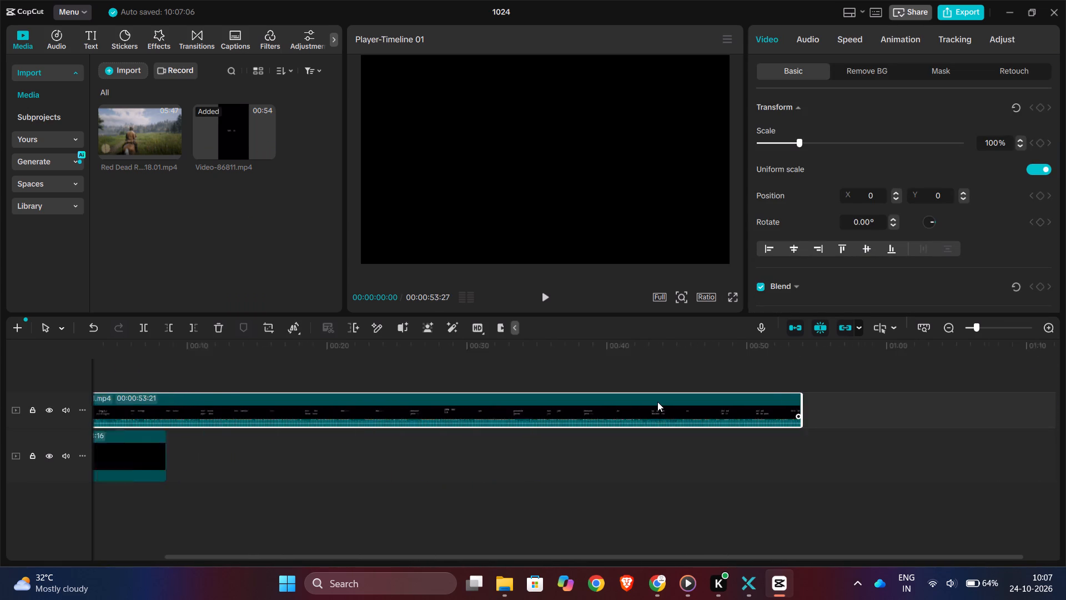
{"action": "scroll", "coordinate": [657, 402], "scroll_direction": "down", "scroll_amount": 1, "text": "ctrl"}
{"action": "left_click", "coordinate": [203, 427]}
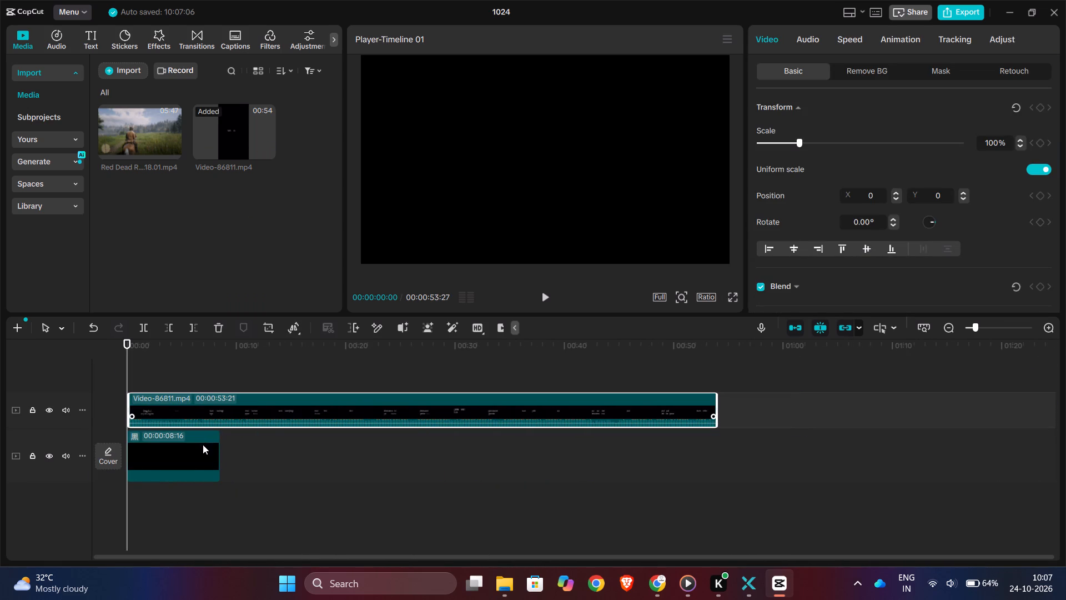
{"action": "left_click", "coordinate": [203, 444]}
{"action": "left_click_drag", "start_coordinate": [222, 450], "coordinate": [645, 477]}
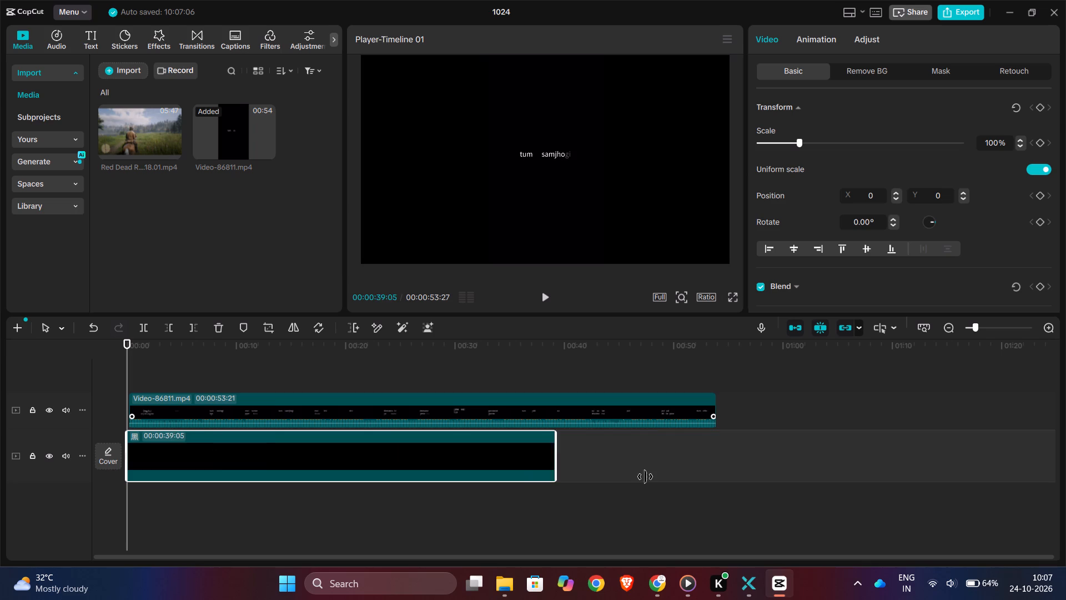
{"action": "left_click_drag", "start_coordinate": [645, 477], "coordinate": [714, 462]}
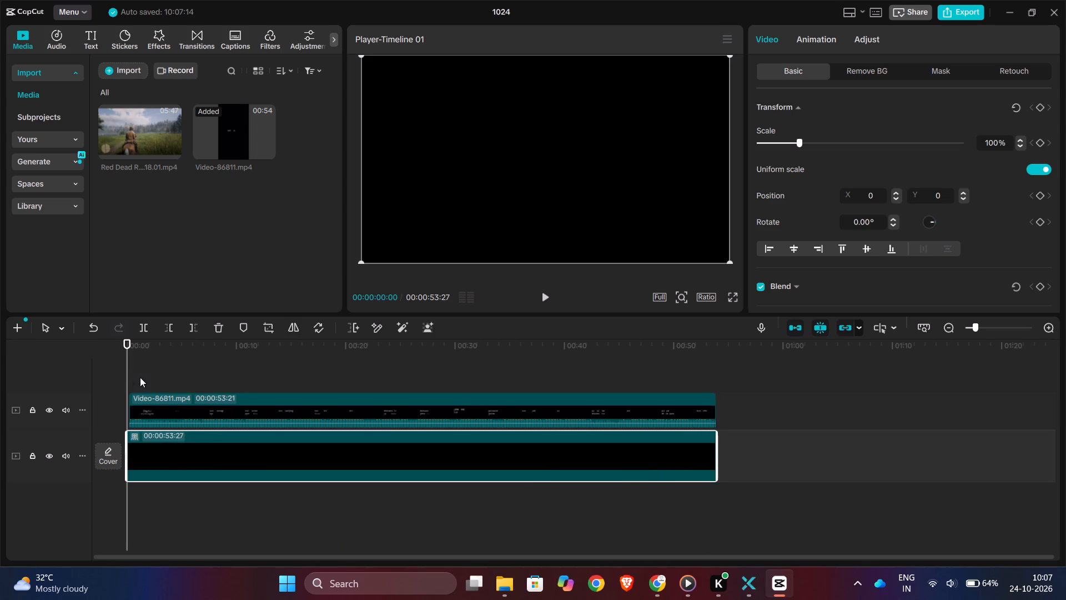
Extract the audio from the Video-86811 lyrics clip onto its own track.
{"action": "left_click", "coordinate": [199, 393]}
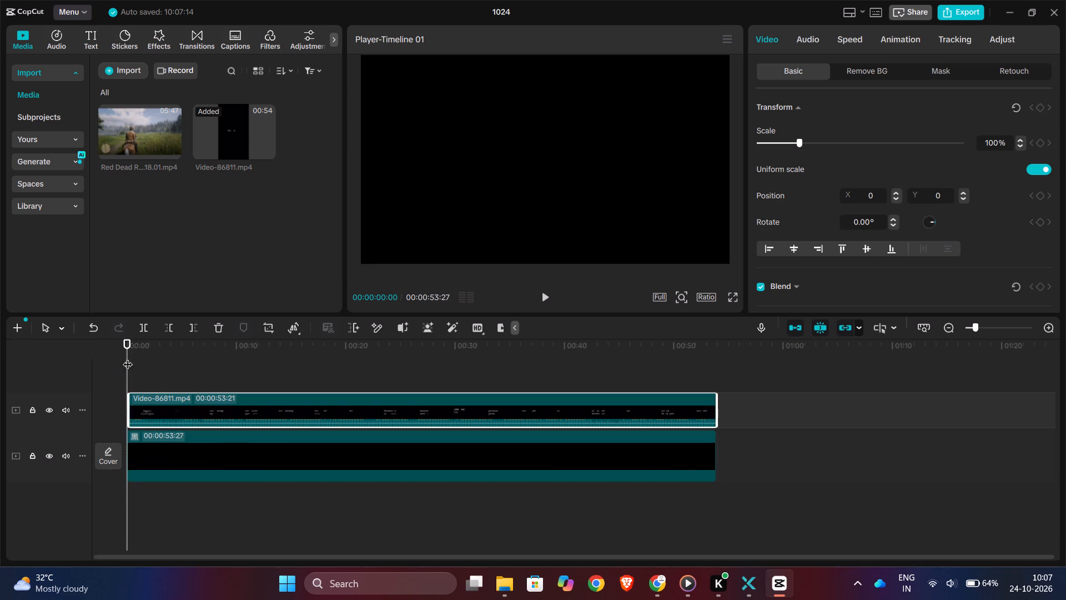
{"action": "right_click", "coordinate": [183, 405]}
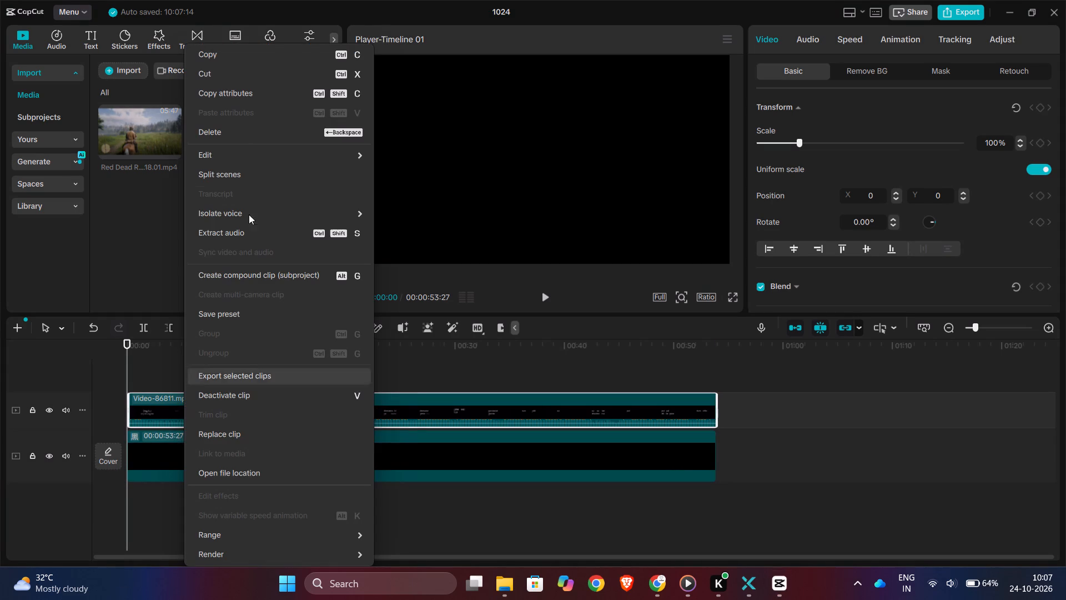
{"action": "left_click", "coordinate": [270, 235]}
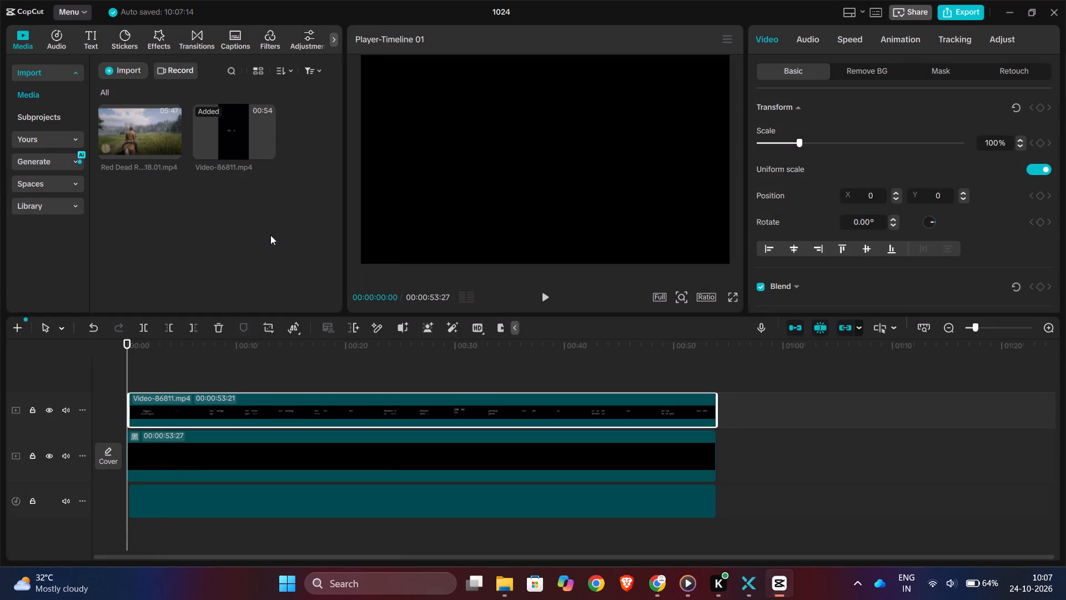
Split the Video-86811 lyrics clip at 00:00:02:26, where "tum" appears, and delete the opening "Day 9 of" title section.
{"action": "left_click_drag", "start_coordinate": [125, 352], "coordinate": [150, 348]}
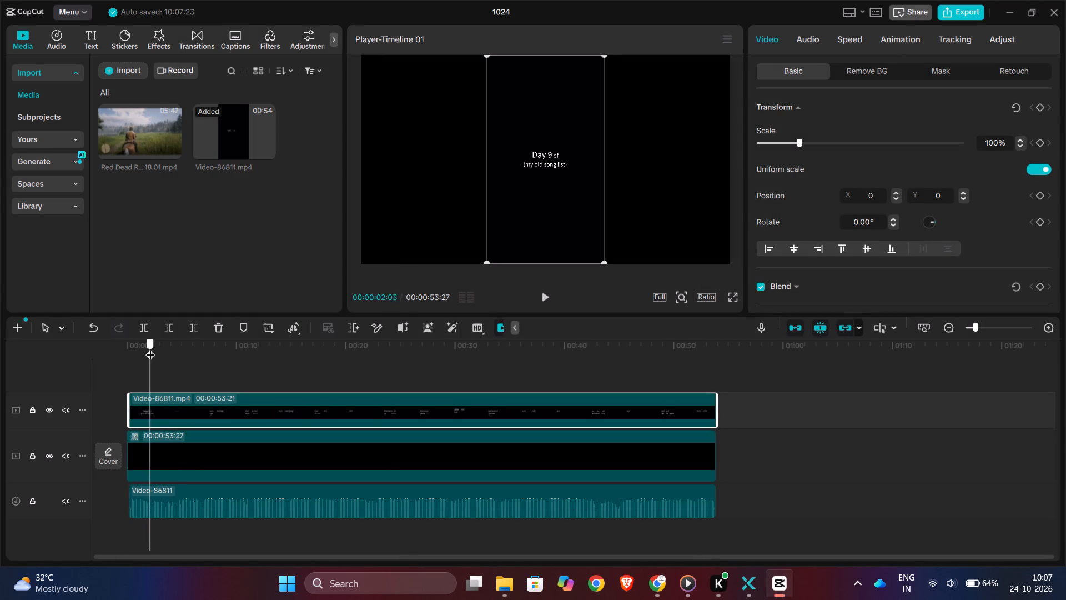
{"action": "left_click_drag", "start_coordinate": [150, 348], "coordinate": [158, 346]}
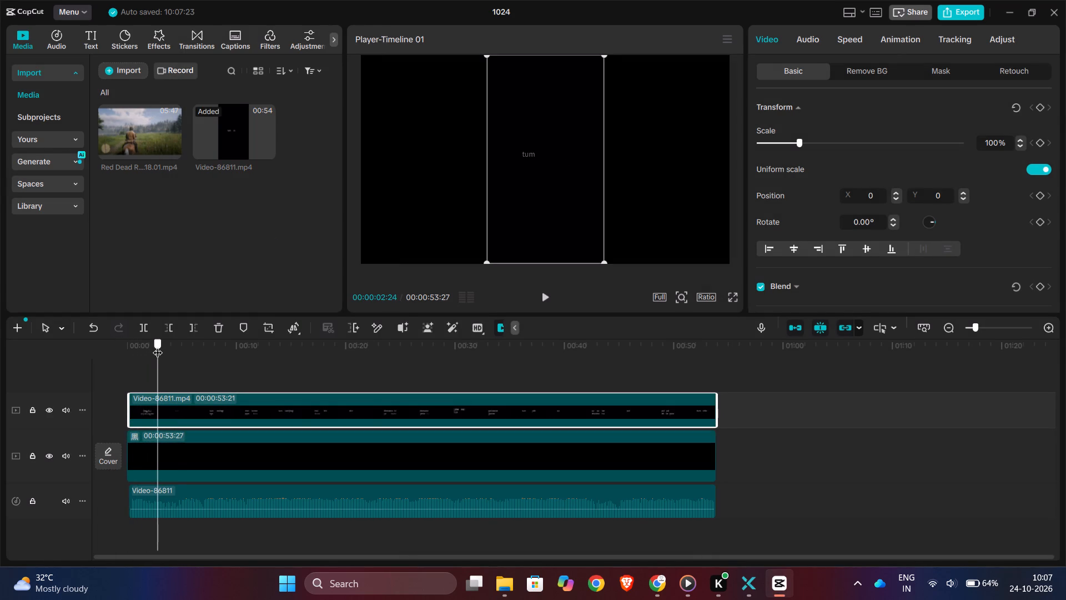
{"action": "left_click_drag", "start_coordinate": [158, 346], "coordinate": [154, 345]}
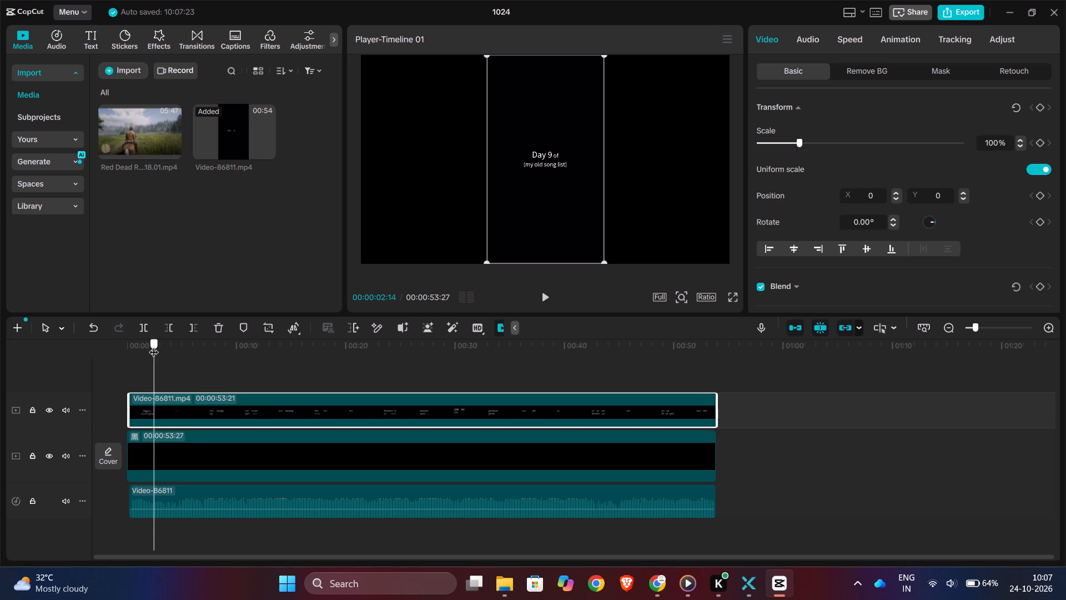
{"action": "left_click_drag", "start_coordinate": [154, 345], "coordinate": [158, 345]}
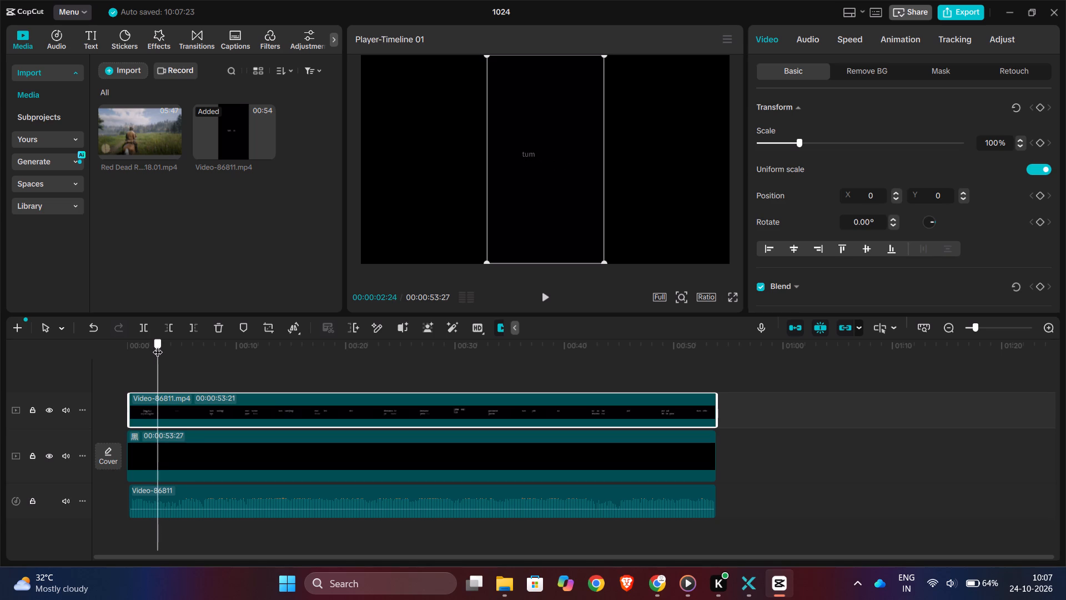
{"action": "left_click_drag", "start_coordinate": [158, 345], "coordinate": [158, 345]}
{"action": "left_click", "coordinate": [141, 326]}
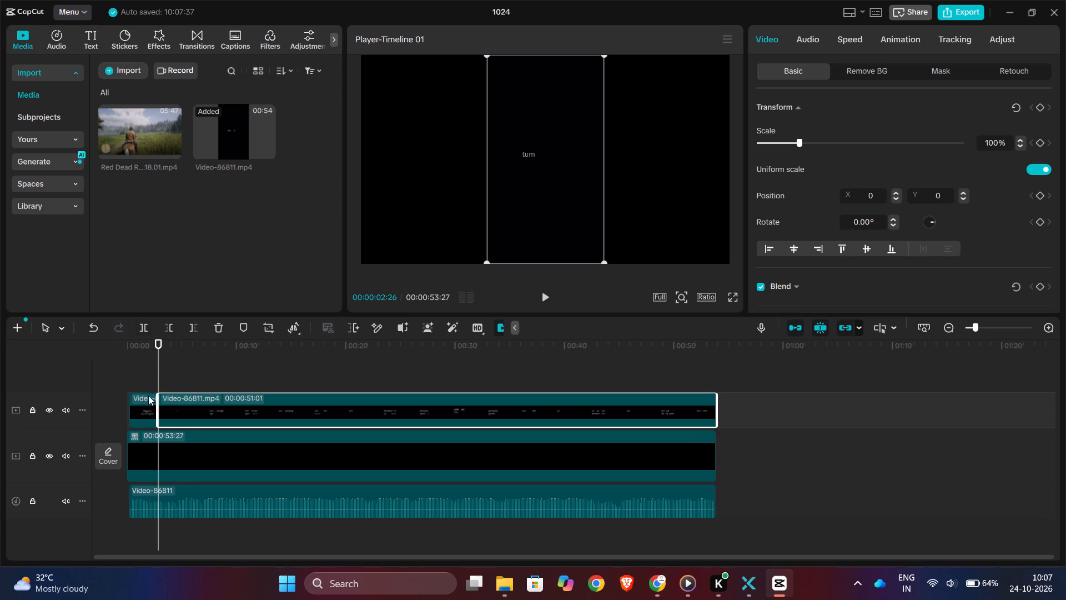
{"action": "left_click", "coordinate": [148, 399]}
{"action": "key", "text": "Delete"}
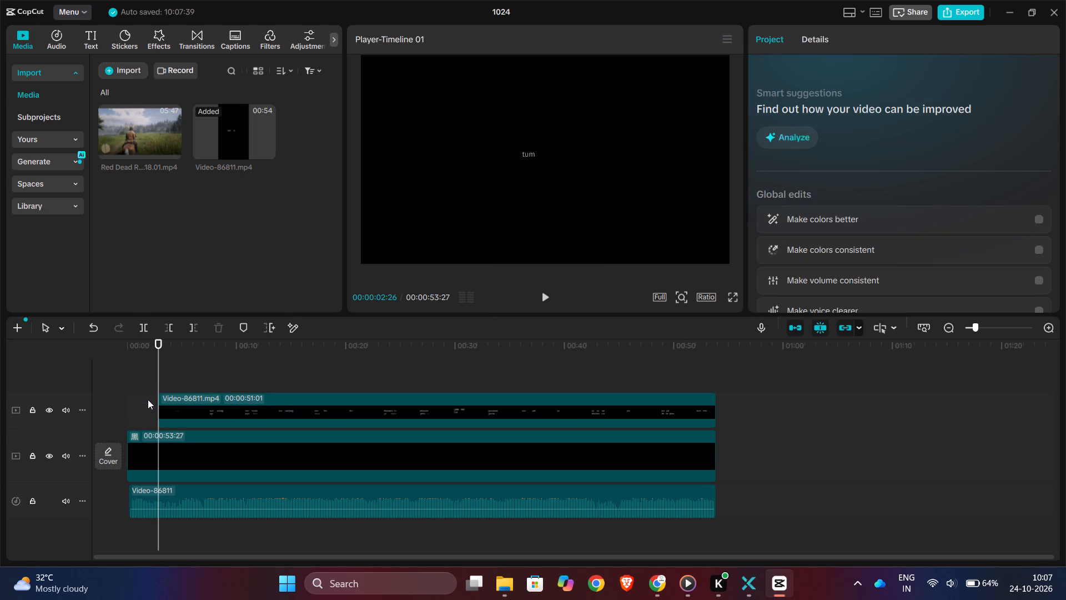
Play the black-screen lyrics edit from the start to about 9 s to check the trimmed opening.
{"action": "left_click_drag", "start_coordinate": [160, 375], "coordinate": [34, 361]}
{"action": "key", "text": "space"}
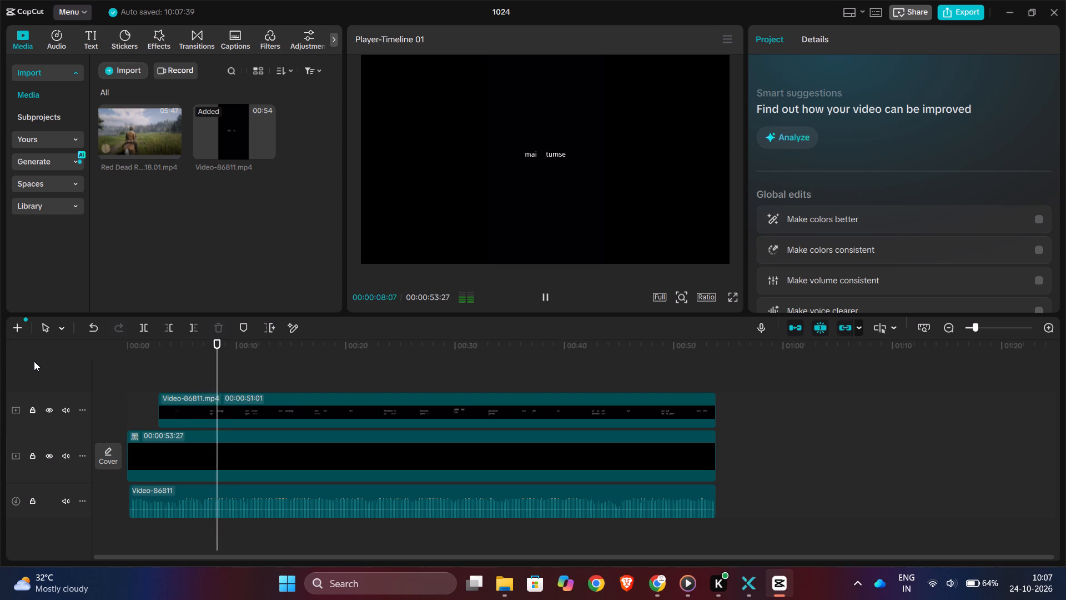
{"action": "key", "text": "space"}
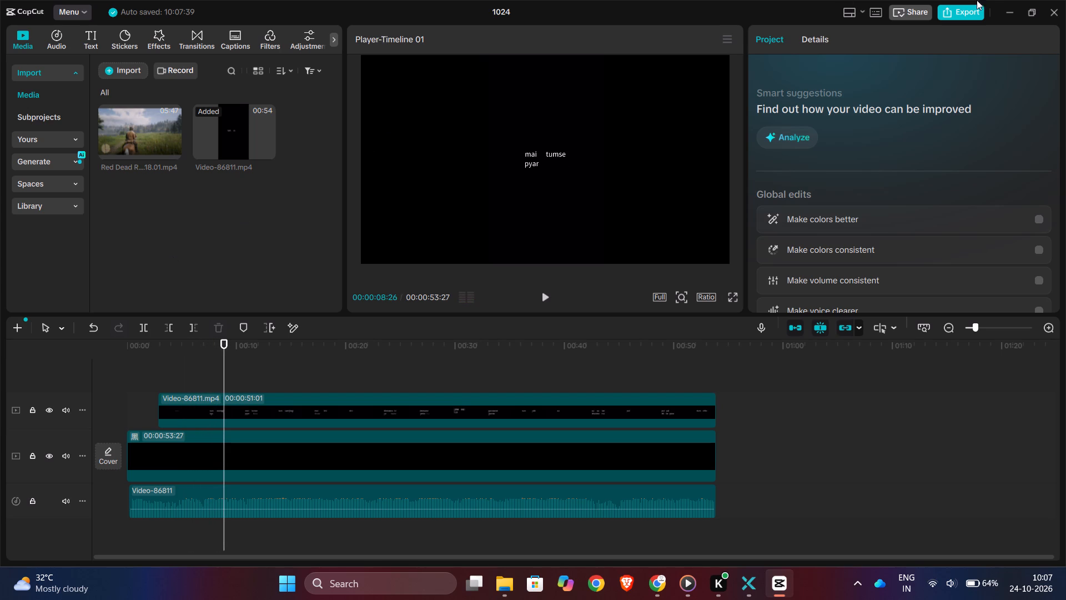
Export the timeline as "pal pal black screen" in 1080P mp4 at 30fps.
{"action": "left_click", "coordinate": [970, 11]}
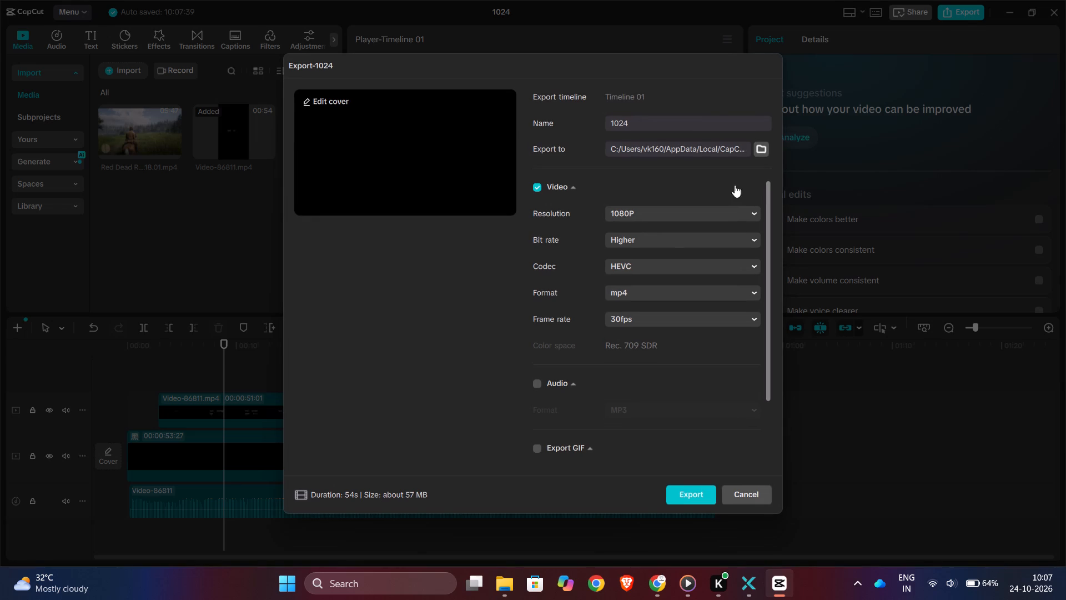
{"action": "left_click_drag", "start_coordinate": [657, 113], "coordinate": [632, 118]}
{"action": "double_click", "coordinate": [632, 118]}
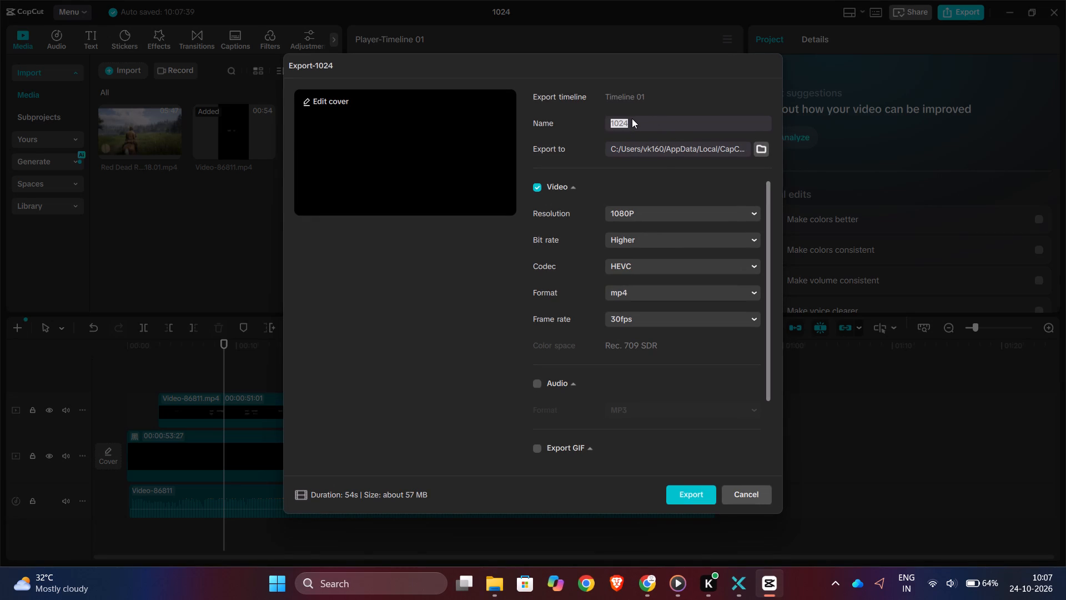
{"action": "type", "text": "pal pal black screen"}
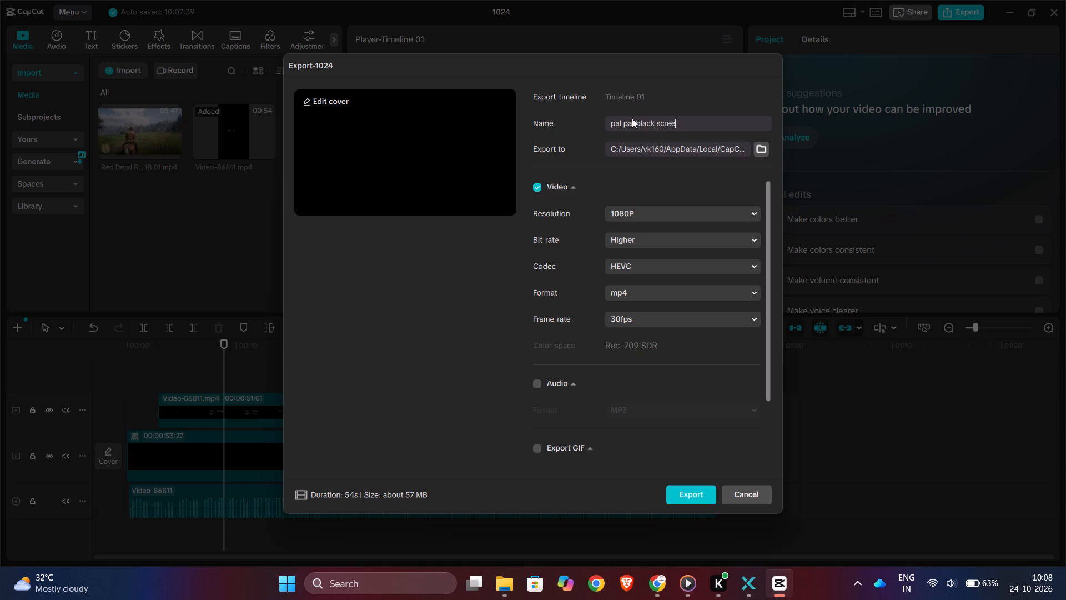
{"action": "left_click", "coordinate": [687, 493]}
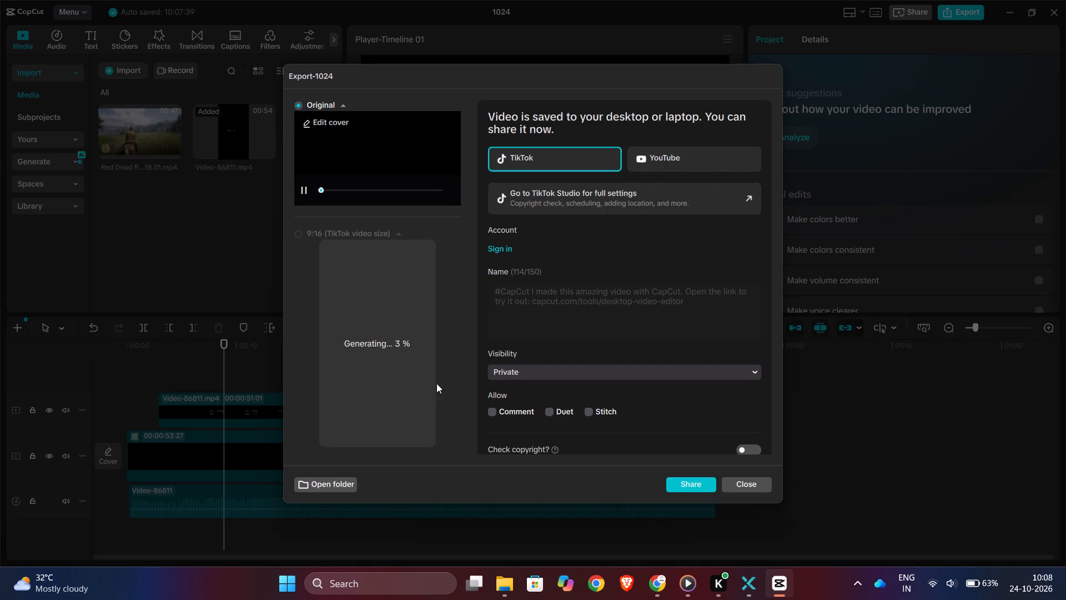
{"action": "left_click", "coordinate": [303, 187]}
Import the exported "pal pal black screen" video from its CapCut Videos folder into the project's media.
{"action": "left_click", "coordinate": [341, 479]}
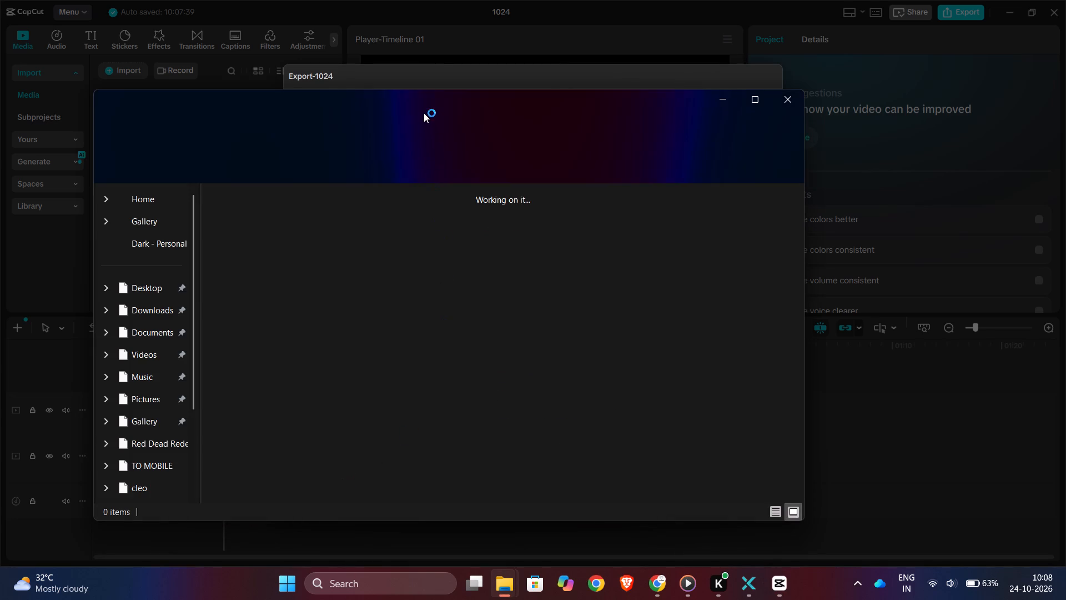
{"action": "left_click_drag", "start_coordinate": [425, 103], "coordinate": [864, 386]}
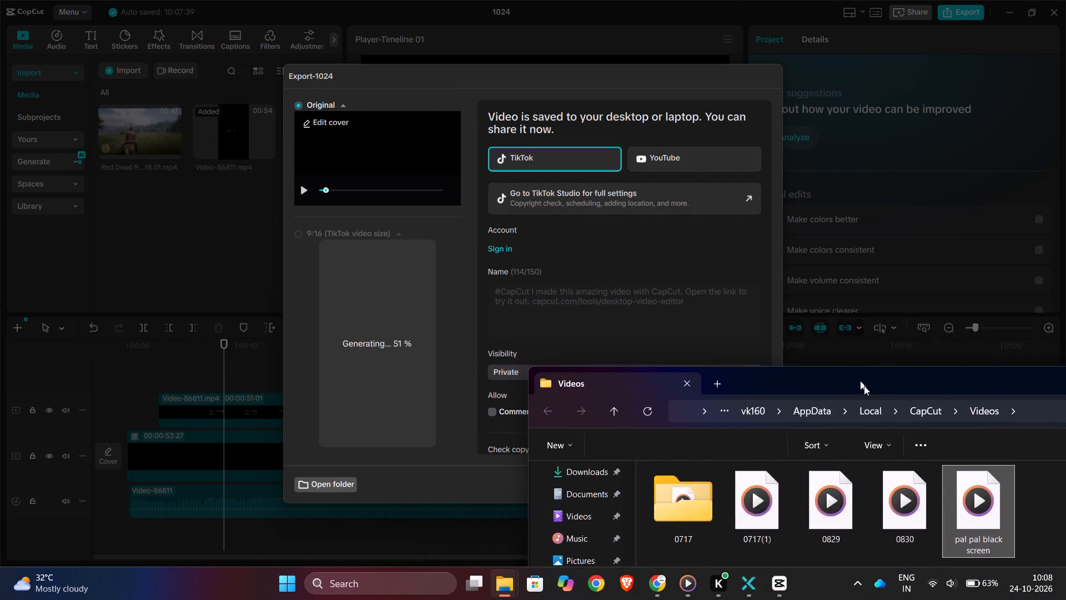
{"action": "left_click_drag", "start_coordinate": [864, 386], "coordinate": [832, 539]}
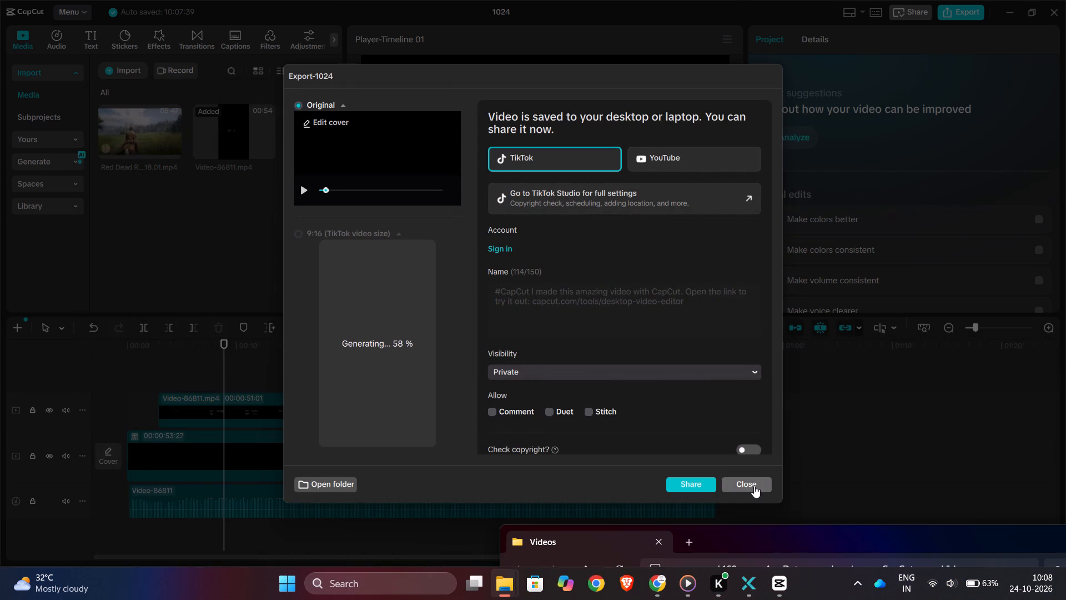
{"action": "left_click", "coordinate": [754, 486]}
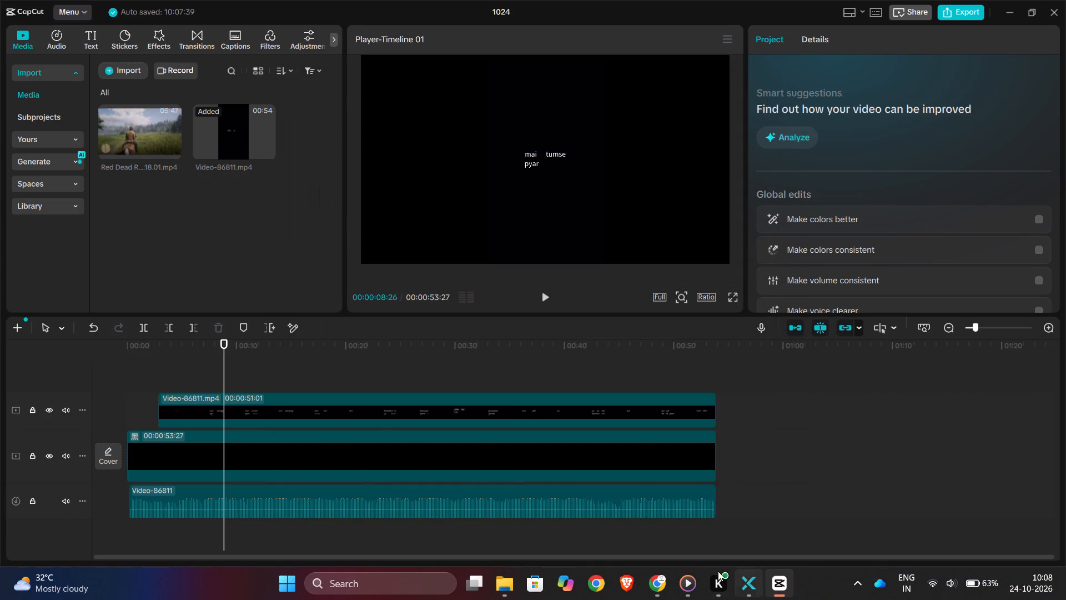
{"action": "left_click", "coordinate": [487, 586]}
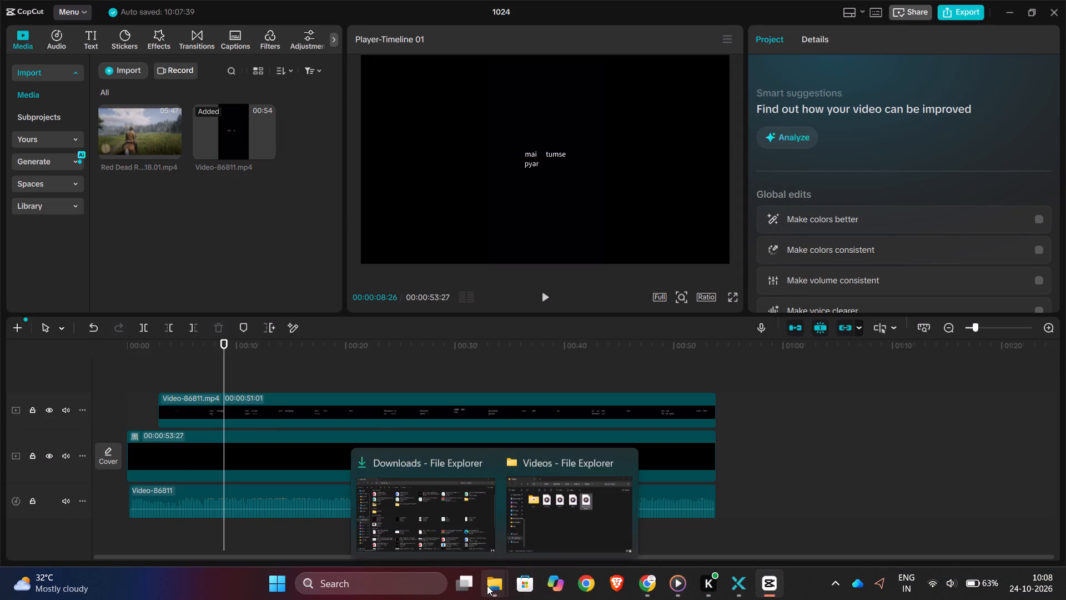
{"action": "left_click", "coordinate": [587, 496]}
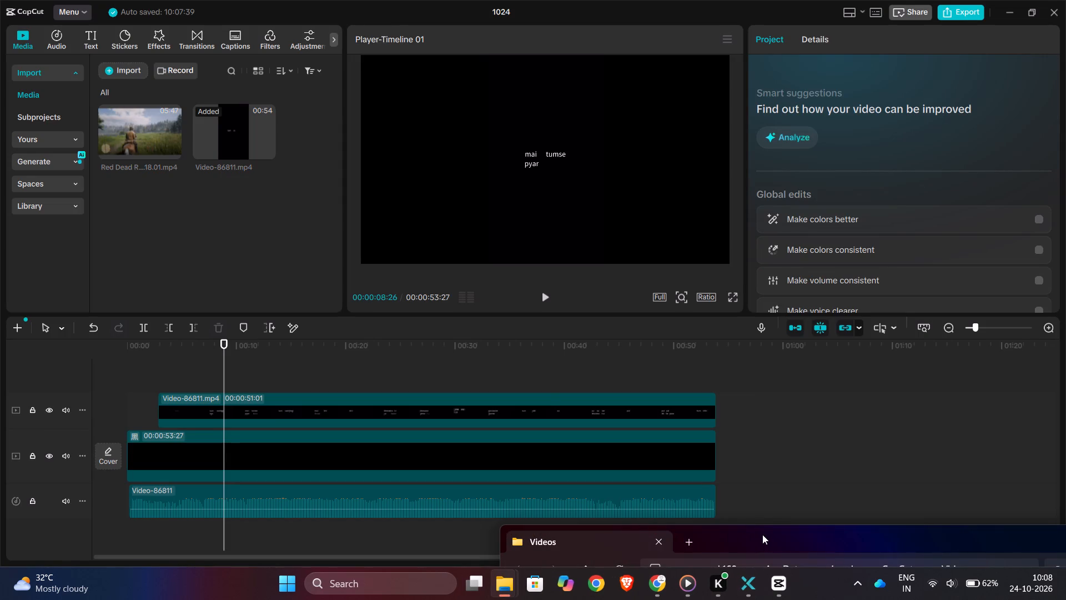
{"action": "left_click_drag", "start_coordinate": [763, 534], "coordinate": [651, 277]}
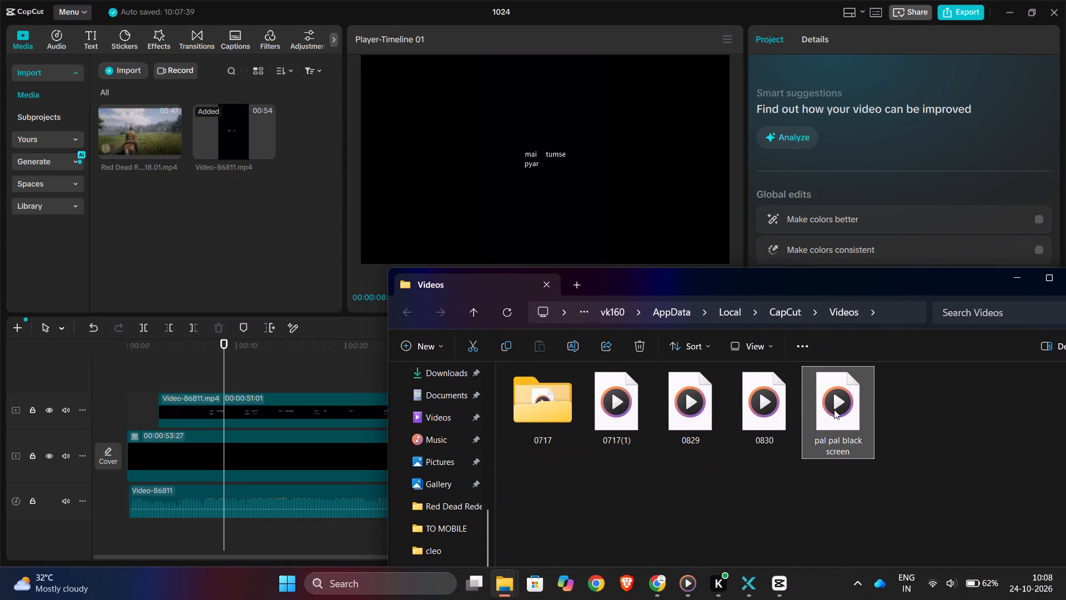
{"action": "left_click_drag", "start_coordinate": [834, 409], "coordinate": [217, 238]}
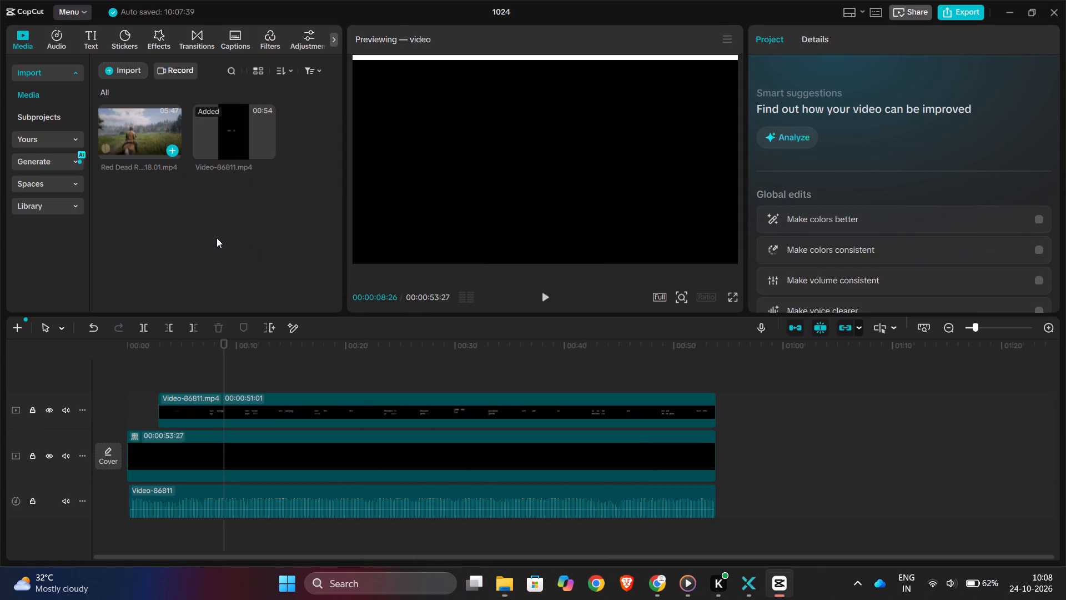
Delete Video-86811.mp4 from the project media, along with its clips on the timeline.
{"action": "left_click", "coordinate": [215, 133]}
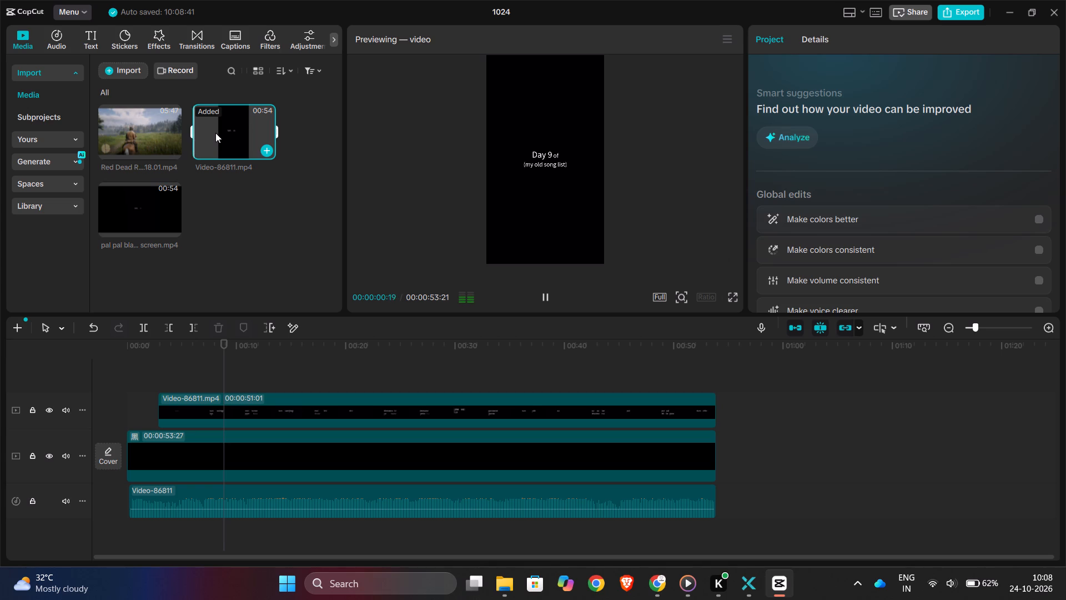
{"action": "key", "text": "Delete"}
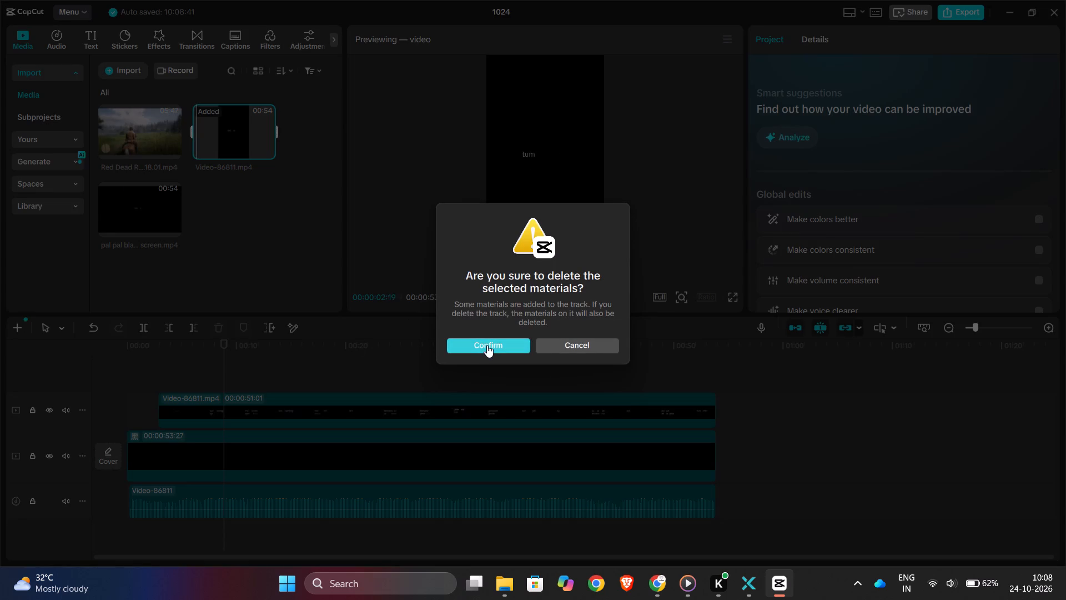
{"action": "left_click", "coordinate": [487, 345]}
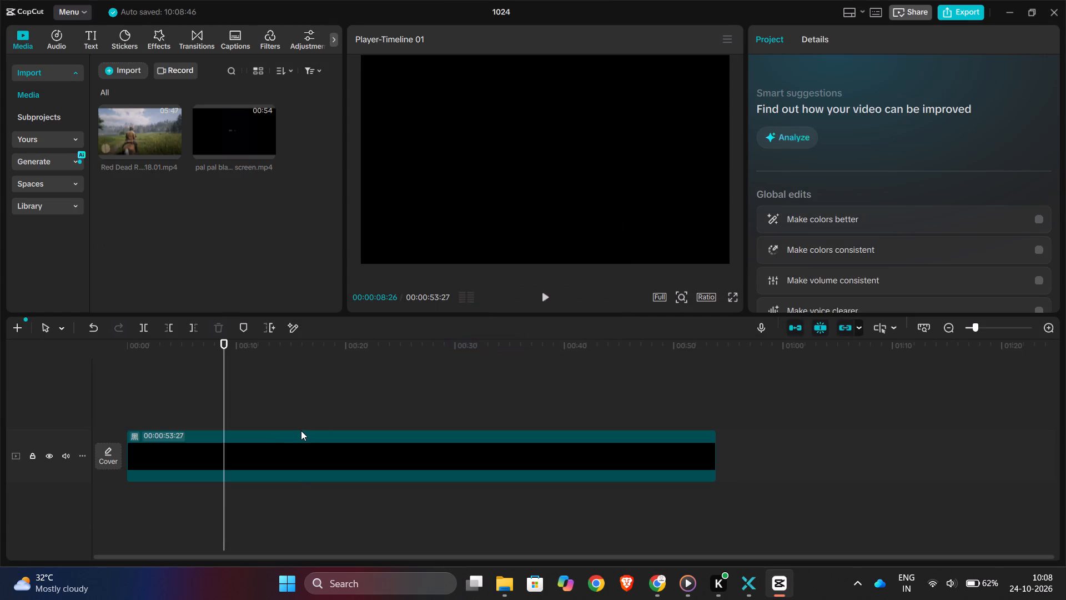
Shorten the black background clip so that it ends at 00:00:02:11.
{"action": "left_click", "coordinate": [645, 453]}
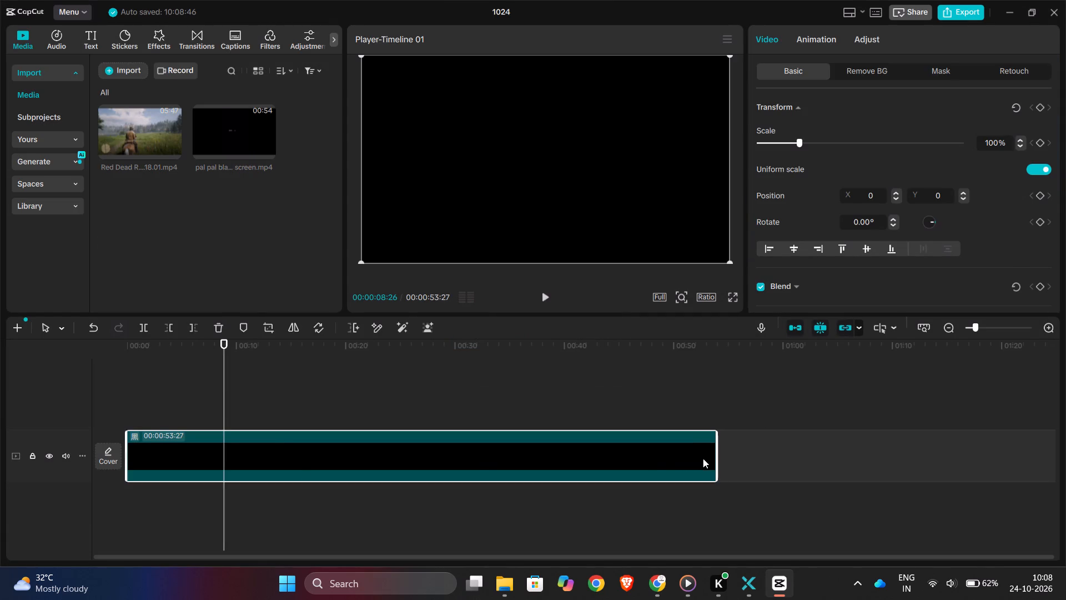
{"action": "left_click_drag", "start_coordinate": [717, 459], "coordinate": [167, 483]}
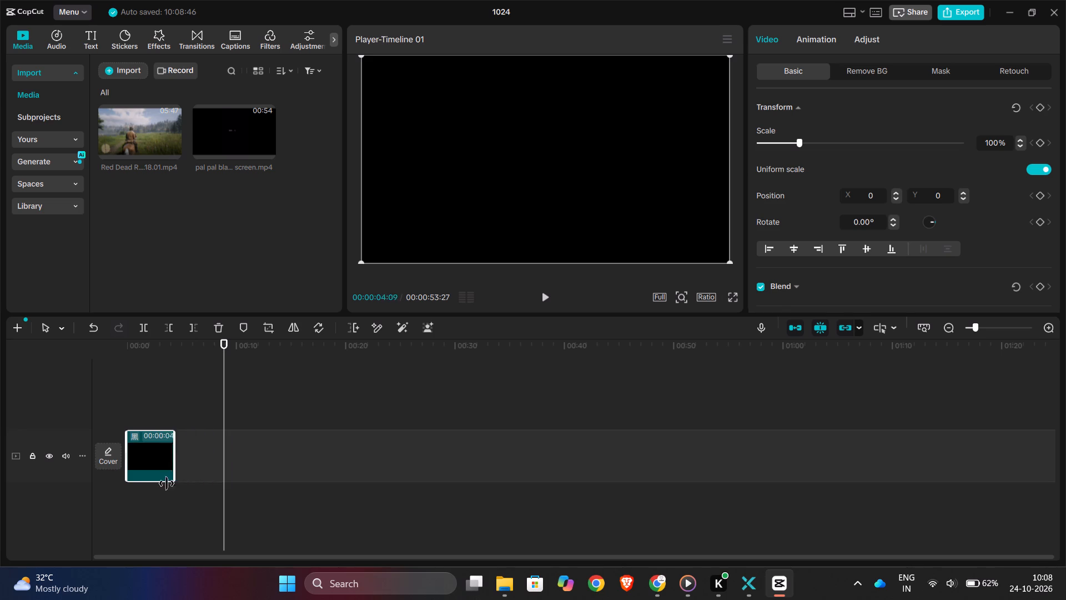
{"action": "left_click_drag", "start_coordinate": [167, 483], "coordinate": [150, 478]}
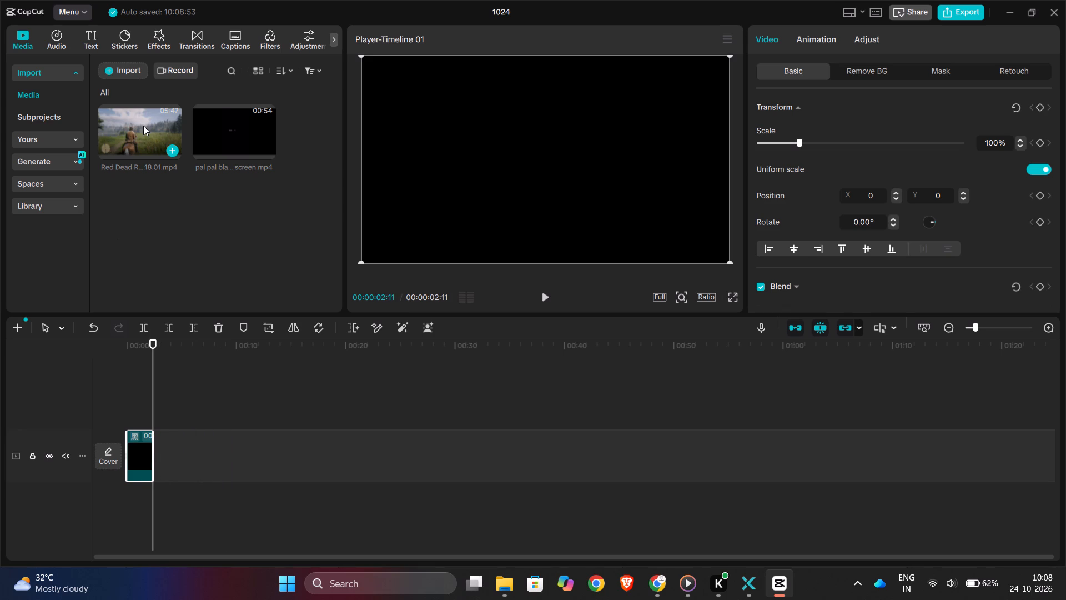
Add the Red Dead Redemption 2 gameplay video to the main track directly after the black clip.
{"action": "left_click_drag", "start_coordinate": [143, 126], "coordinate": [179, 454]}
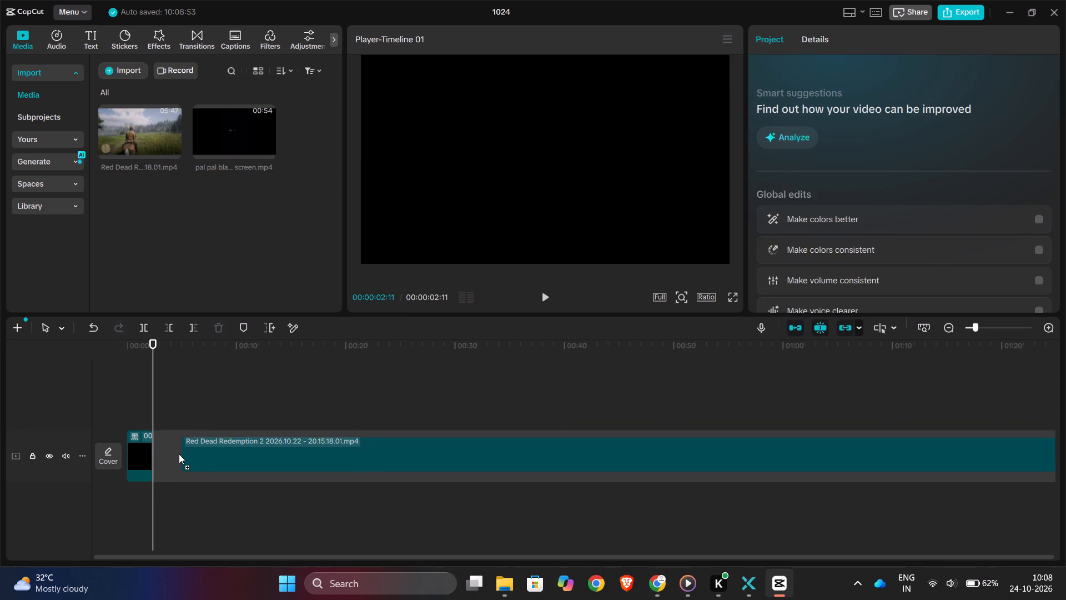
{"action": "left_click_drag", "start_coordinate": [179, 454], "coordinate": [174, 455]}
Split the Red Dead Redemption 2 clip at 00:00:49:23 and delete the part after the cut.
{"action": "left_click_drag", "start_coordinate": [153, 383], "coordinate": [662, 439]}
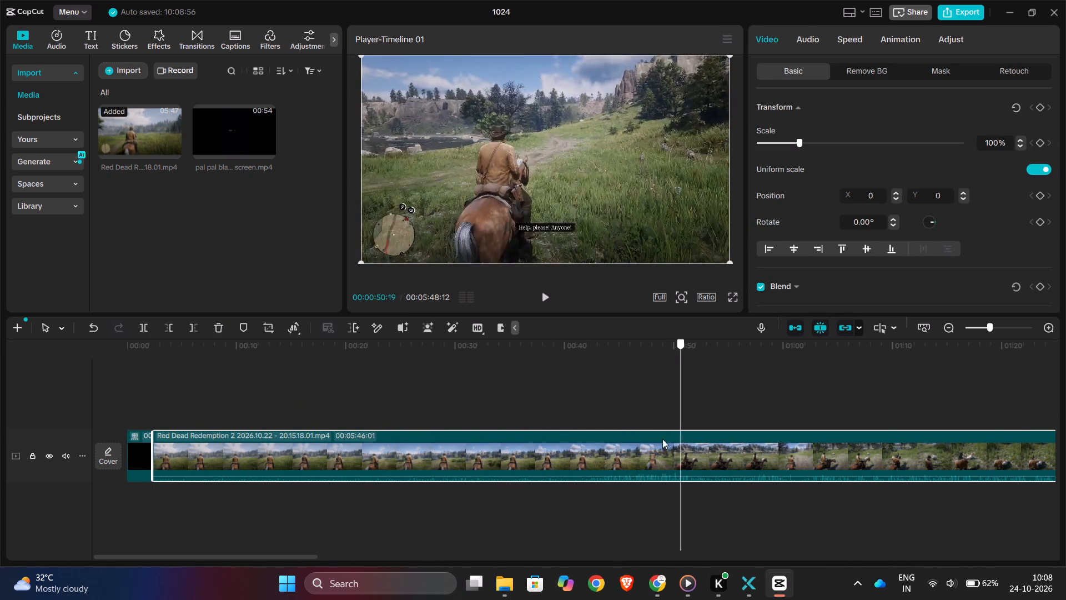
{"action": "left_click_drag", "start_coordinate": [662, 439], "coordinate": [668, 442]}
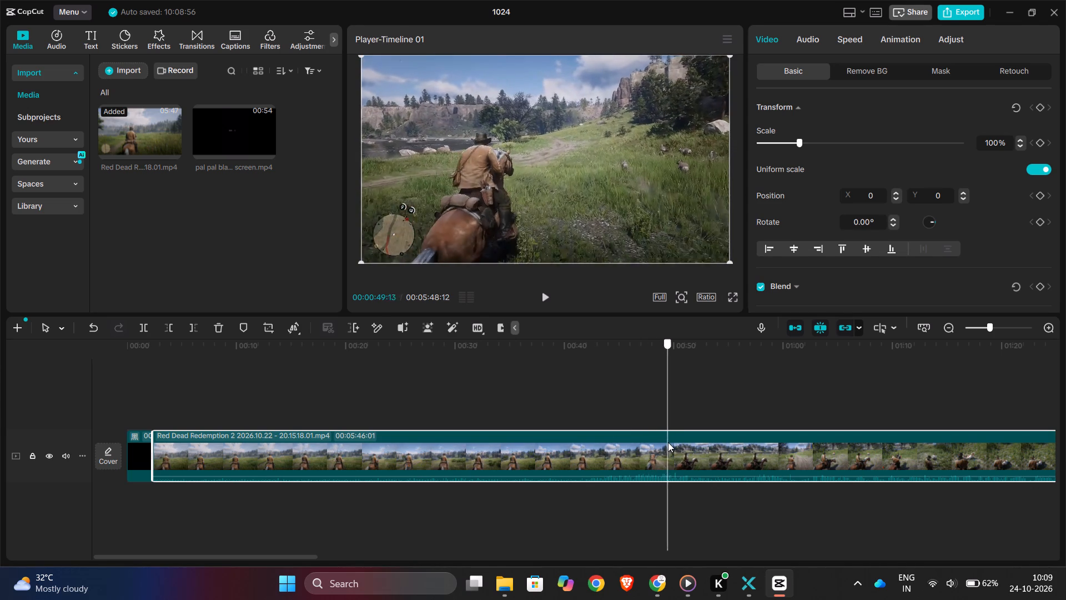
{"action": "left_click_drag", "start_coordinate": [668, 442], "coordinate": [671, 444]}
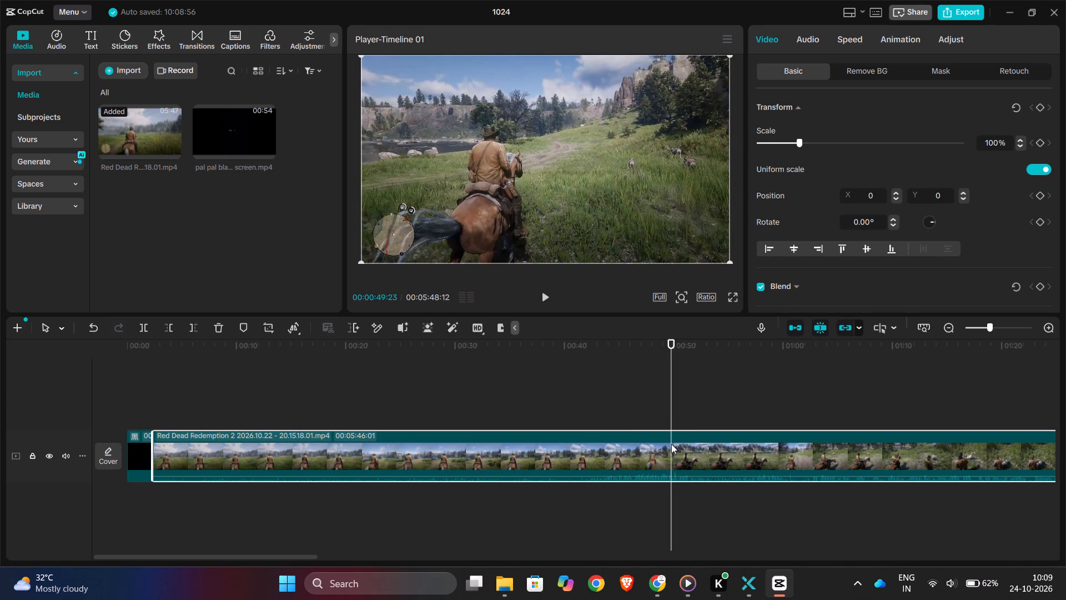
{"action": "left_click", "coordinate": [143, 322]}
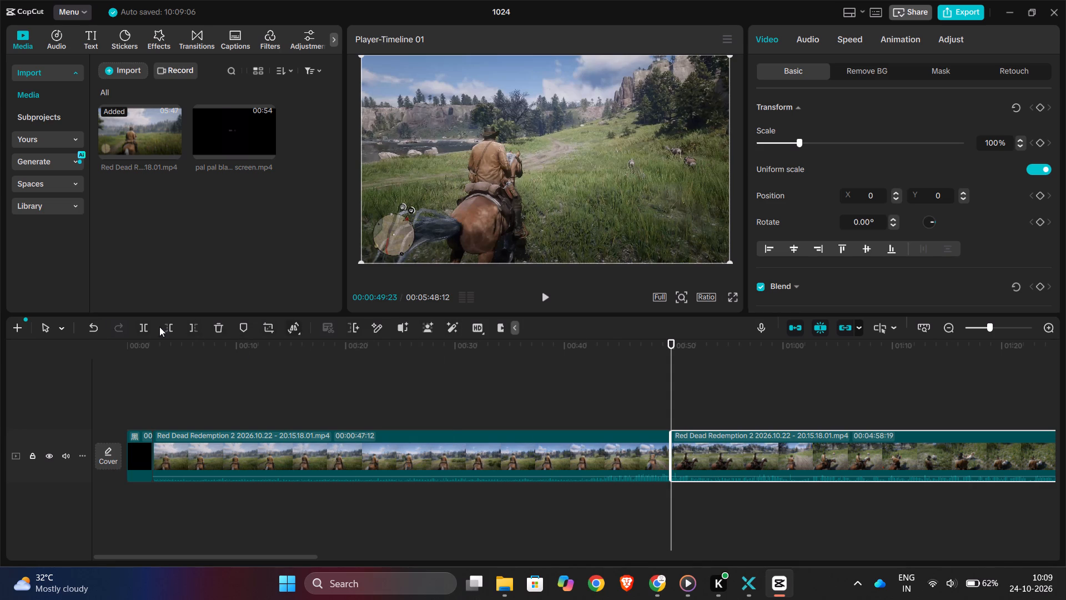
{"action": "right_click", "coordinate": [818, 456]}
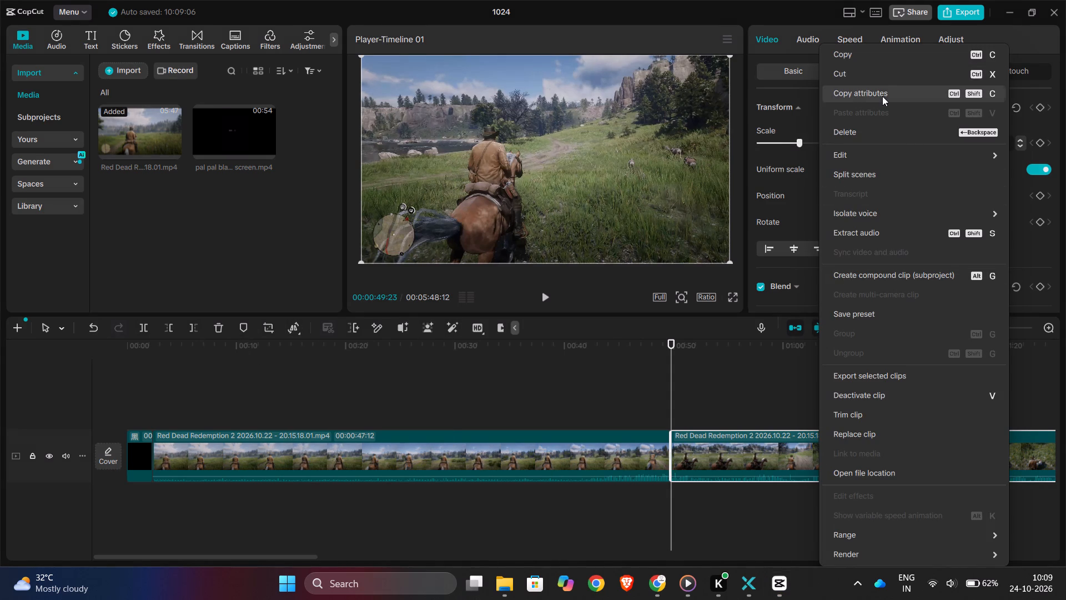
{"action": "left_click", "coordinate": [876, 129]}
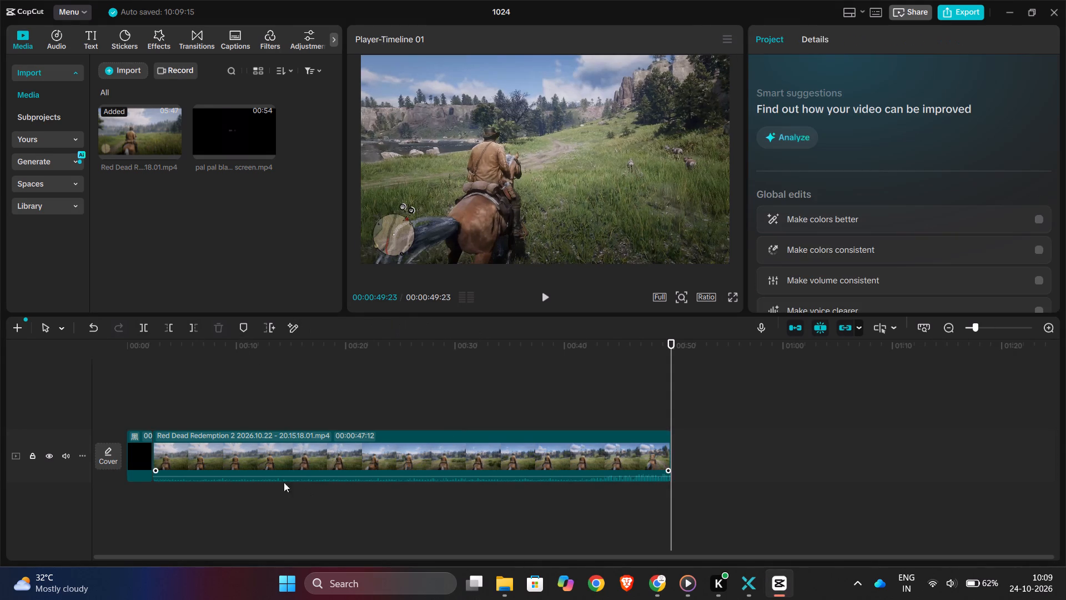
Place the "pal pal black screen" video on a track above the gameplay, starting at the beginning of the timeline.
{"action": "left_click_drag", "start_coordinate": [248, 344], "coordinate": [167, 369]}
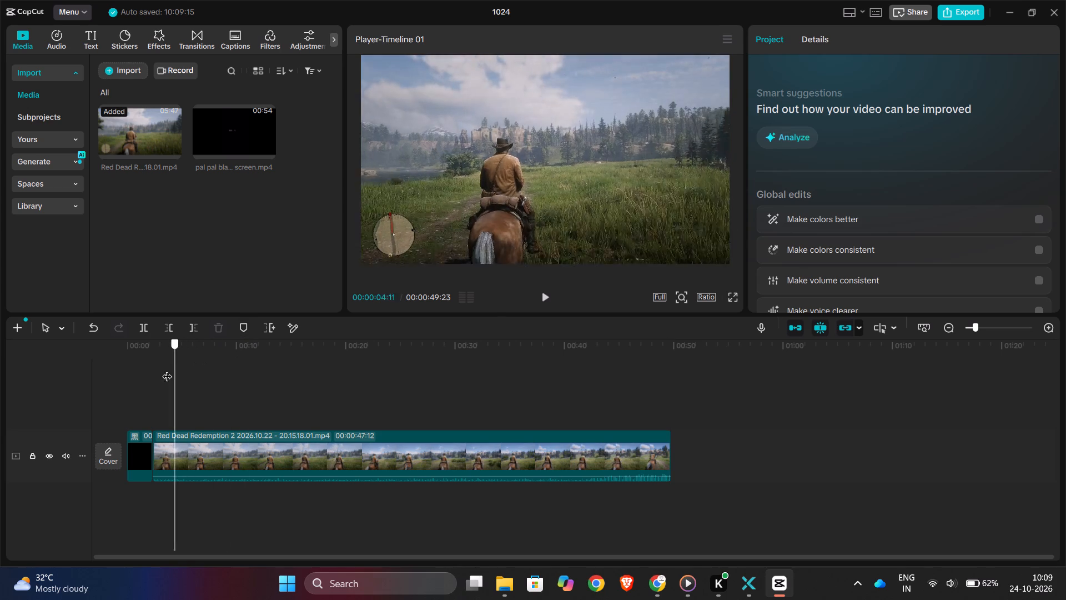
{"action": "left_click_drag", "start_coordinate": [167, 369], "coordinate": [159, 371]}
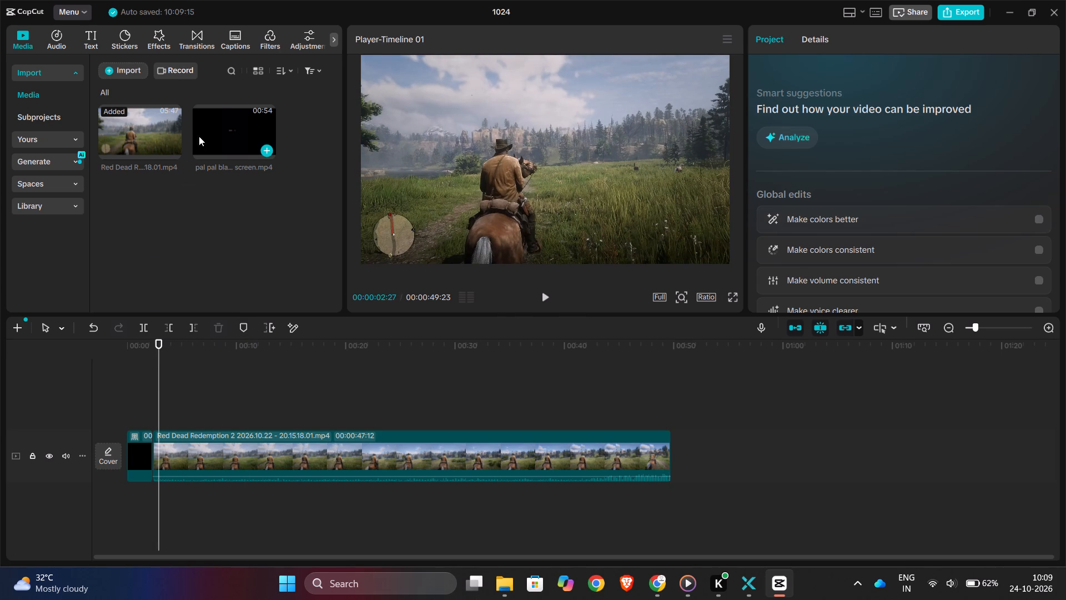
{"action": "left_click_drag", "start_coordinate": [215, 122], "coordinate": [182, 397]}
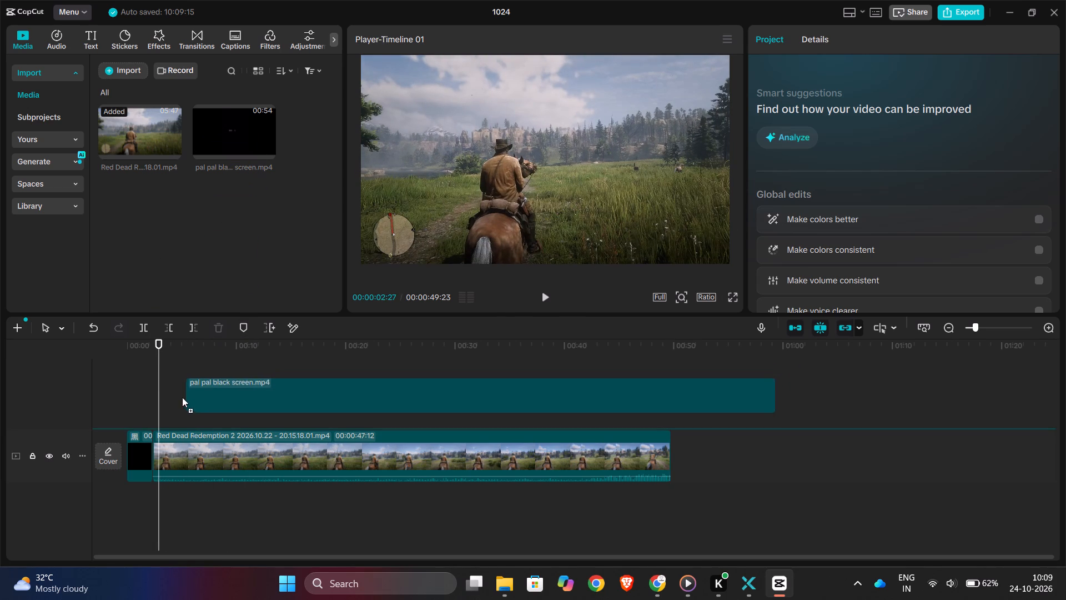
{"action": "left_click_drag", "start_coordinate": [182, 397], "coordinate": [124, 409]}
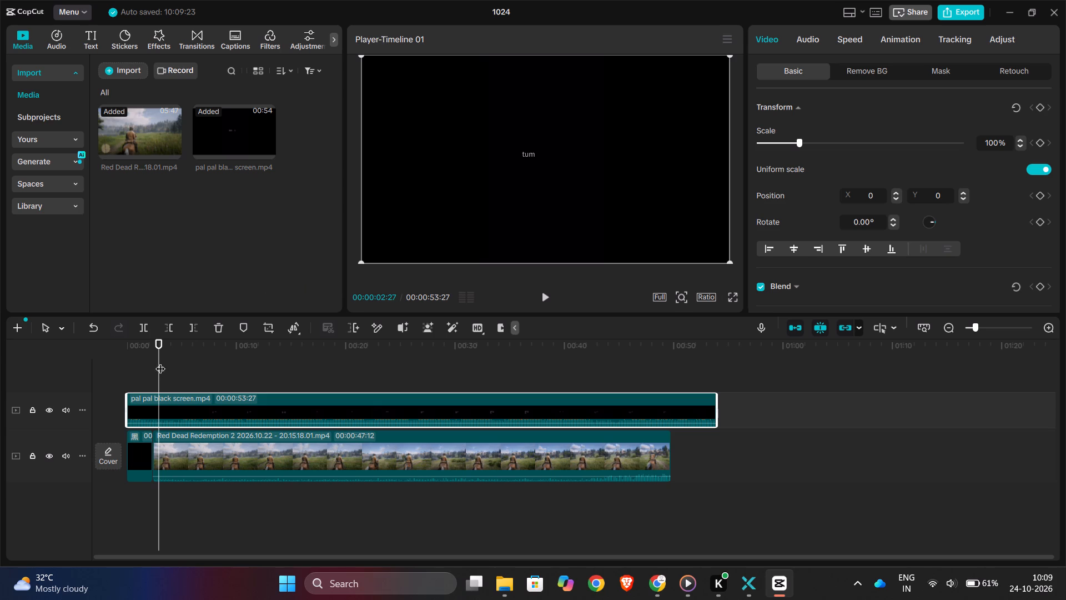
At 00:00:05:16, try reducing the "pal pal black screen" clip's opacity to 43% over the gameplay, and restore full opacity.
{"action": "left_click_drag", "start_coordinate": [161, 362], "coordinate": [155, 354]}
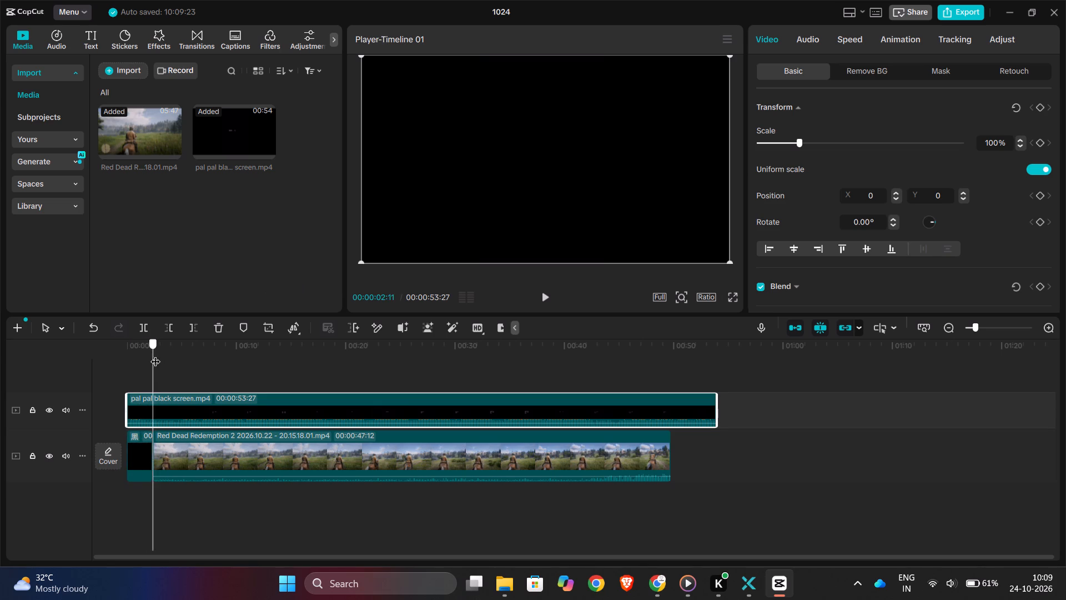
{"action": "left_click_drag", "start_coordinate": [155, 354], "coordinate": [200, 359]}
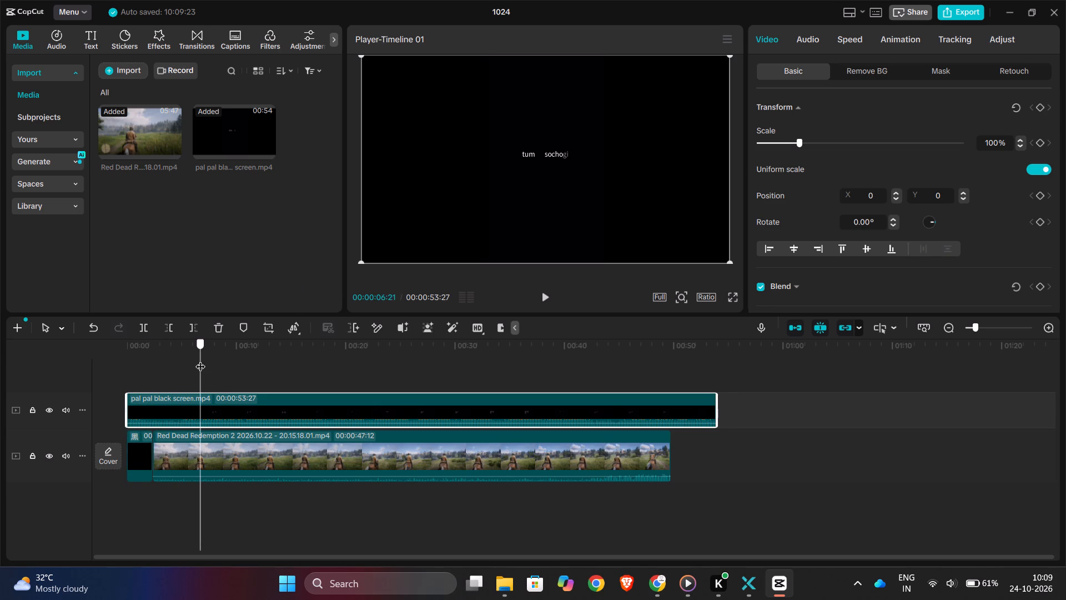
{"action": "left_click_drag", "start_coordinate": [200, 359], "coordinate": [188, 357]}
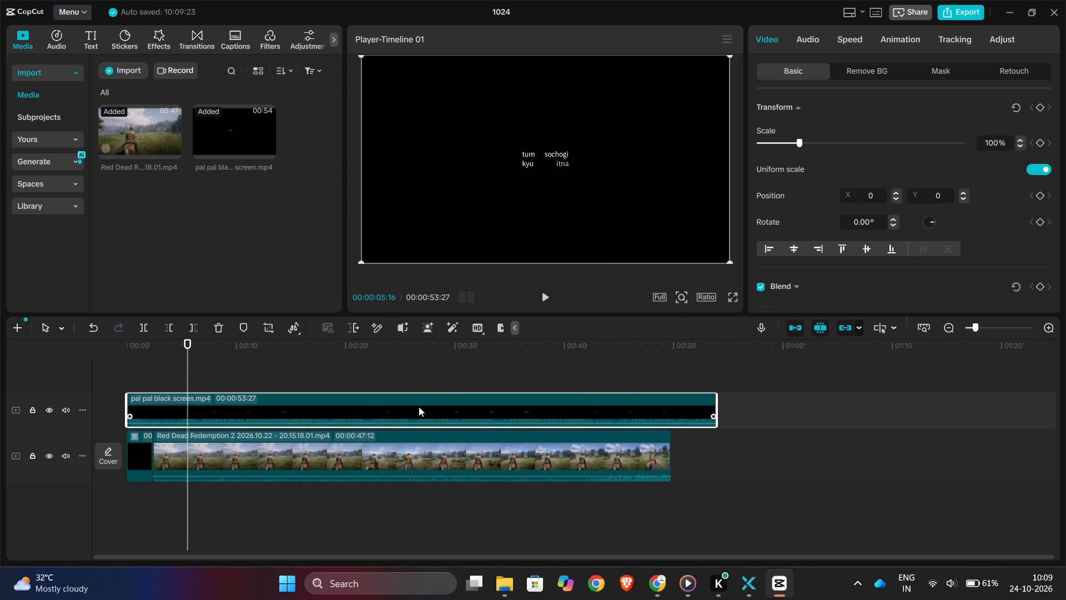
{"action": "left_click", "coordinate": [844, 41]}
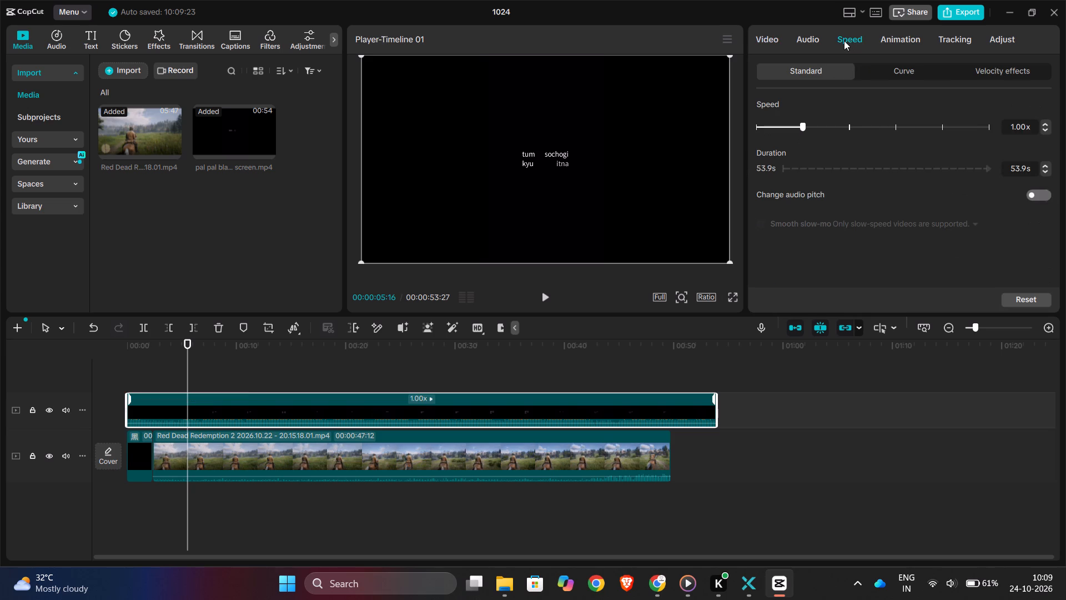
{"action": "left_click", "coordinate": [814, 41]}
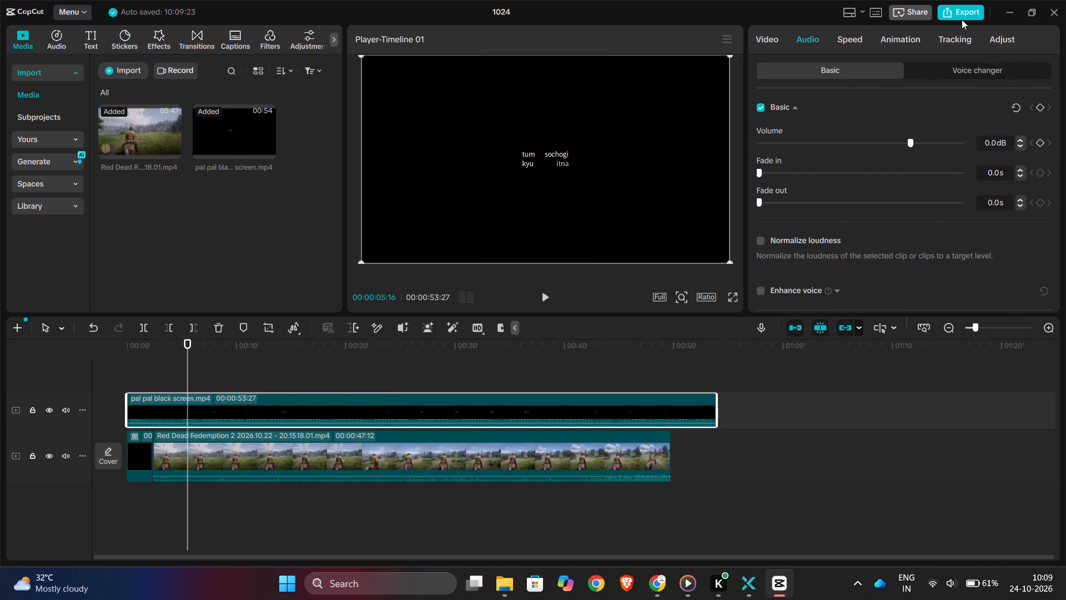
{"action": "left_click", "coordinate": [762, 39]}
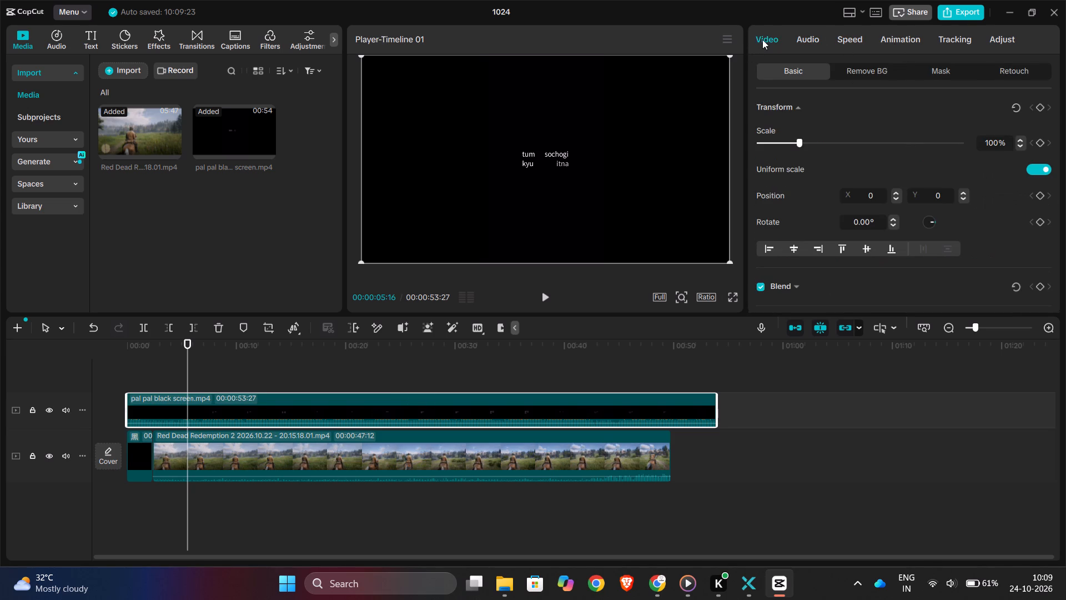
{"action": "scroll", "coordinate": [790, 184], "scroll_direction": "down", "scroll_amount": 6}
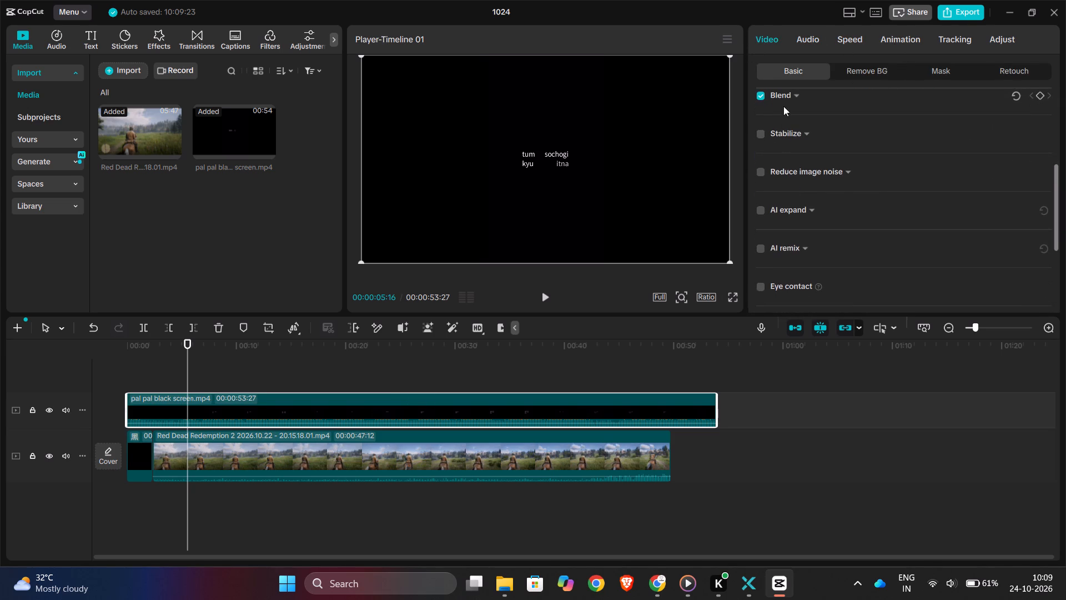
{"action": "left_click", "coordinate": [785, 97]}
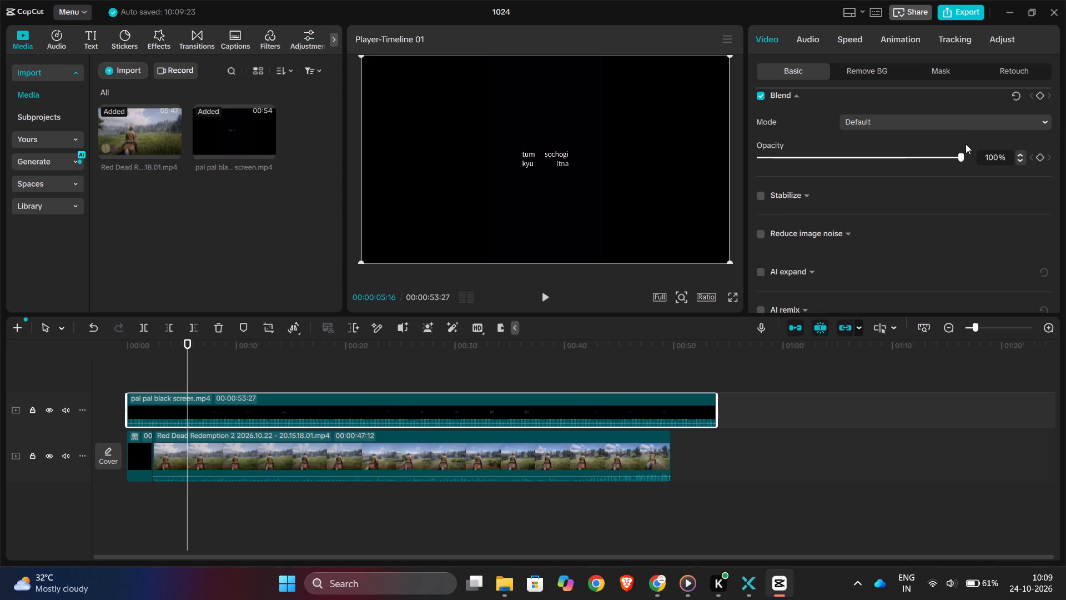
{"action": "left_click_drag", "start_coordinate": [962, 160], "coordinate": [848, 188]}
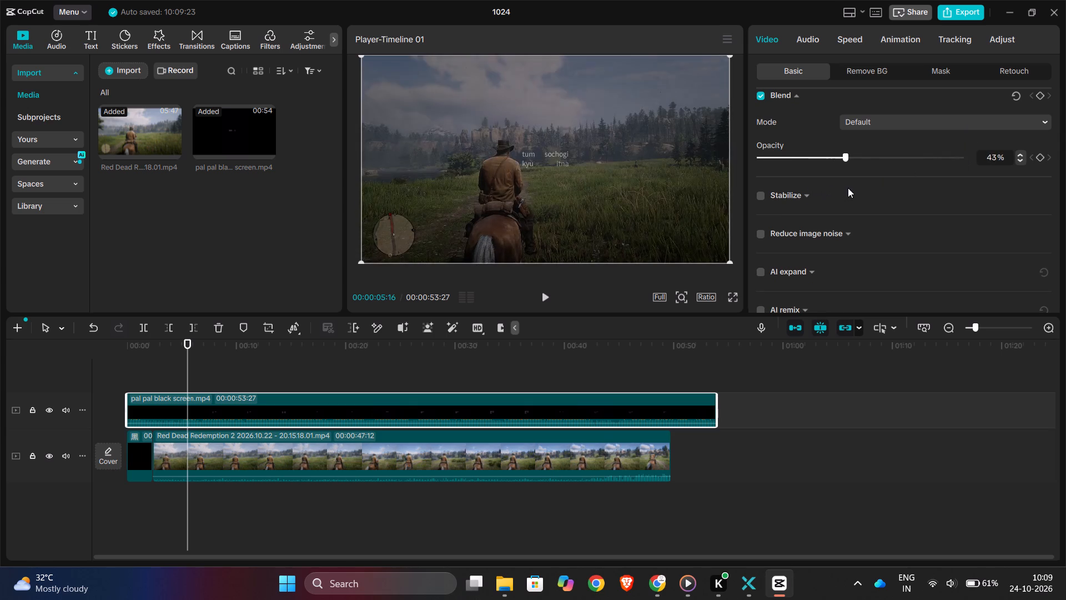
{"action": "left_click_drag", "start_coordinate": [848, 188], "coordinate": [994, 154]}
Try the Multiply blend mode on the "pal pal black screen" clip, and set it to Color dodge instead.
{"action": "left_click", "coordinate": [974, 121]}
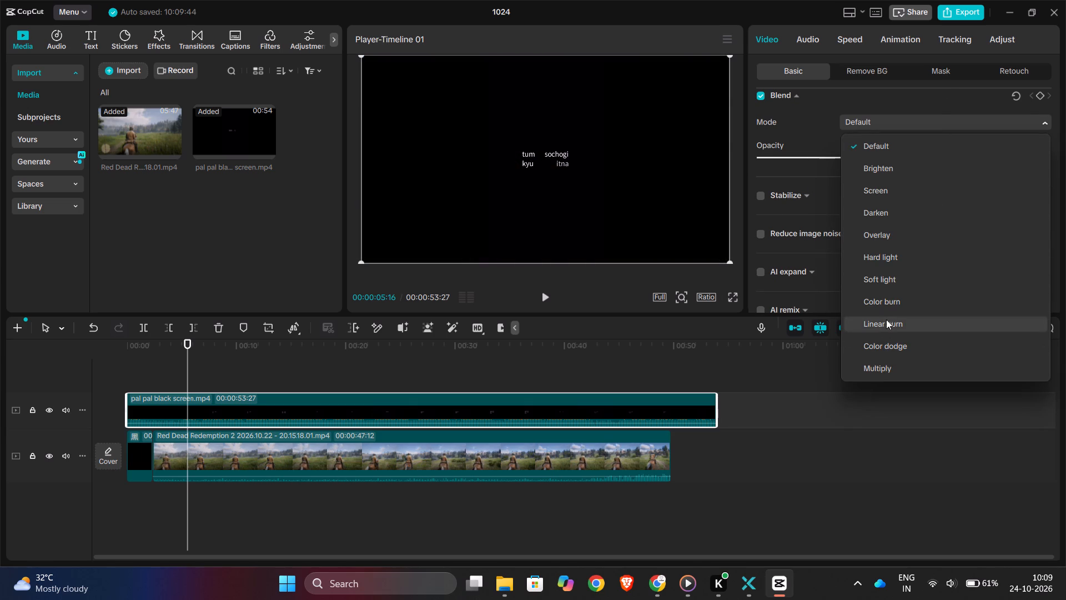
{"action": "left_click", "coordinate": [883, 374]}
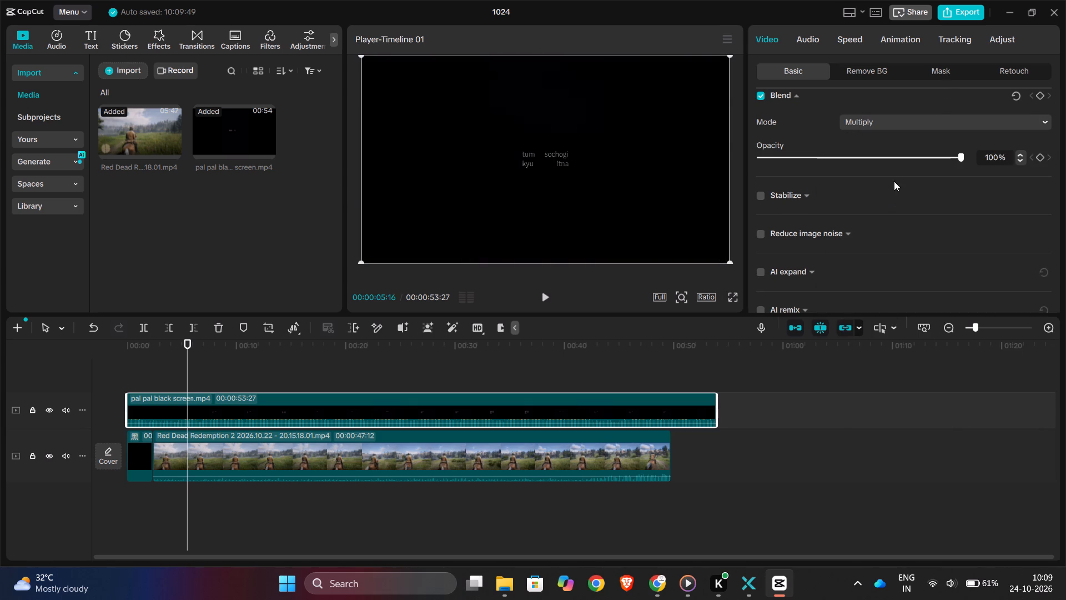
{"action": "left_click", "coordinate": [896, 120]}
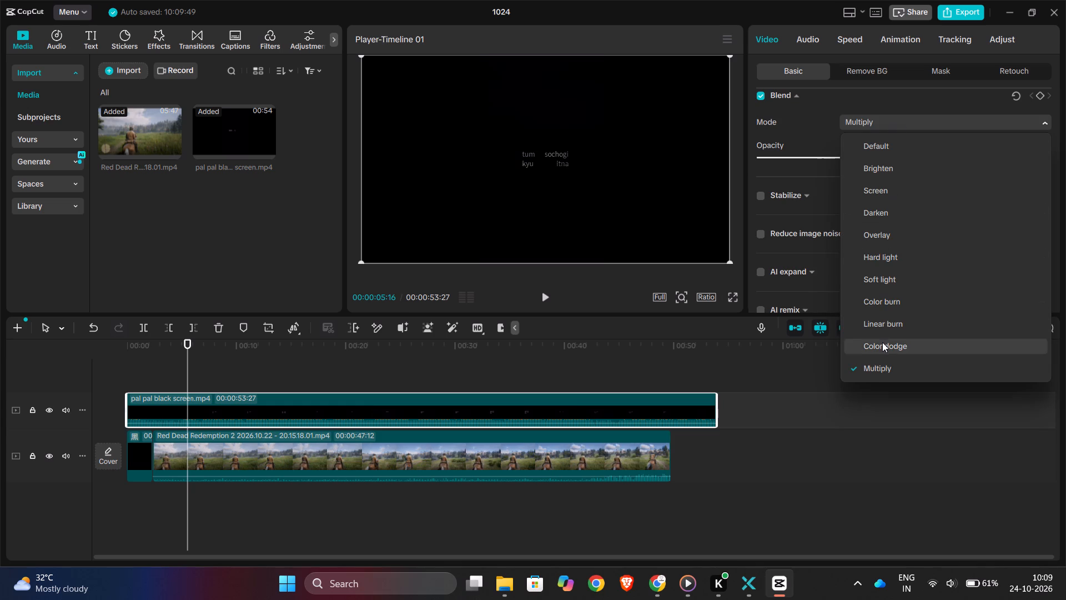
{"action": "left_click", "coordinate": [882, 342]}
{"action": "left_click", "coordinate": [876, 122]}
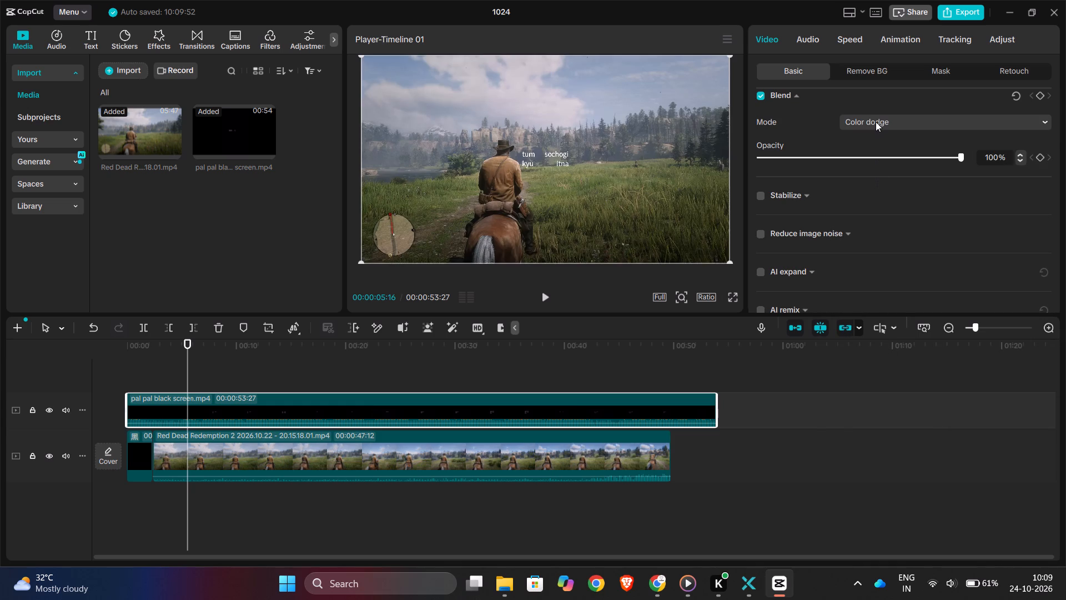
{"action": "left_click", "coordinate": [703, 219]}
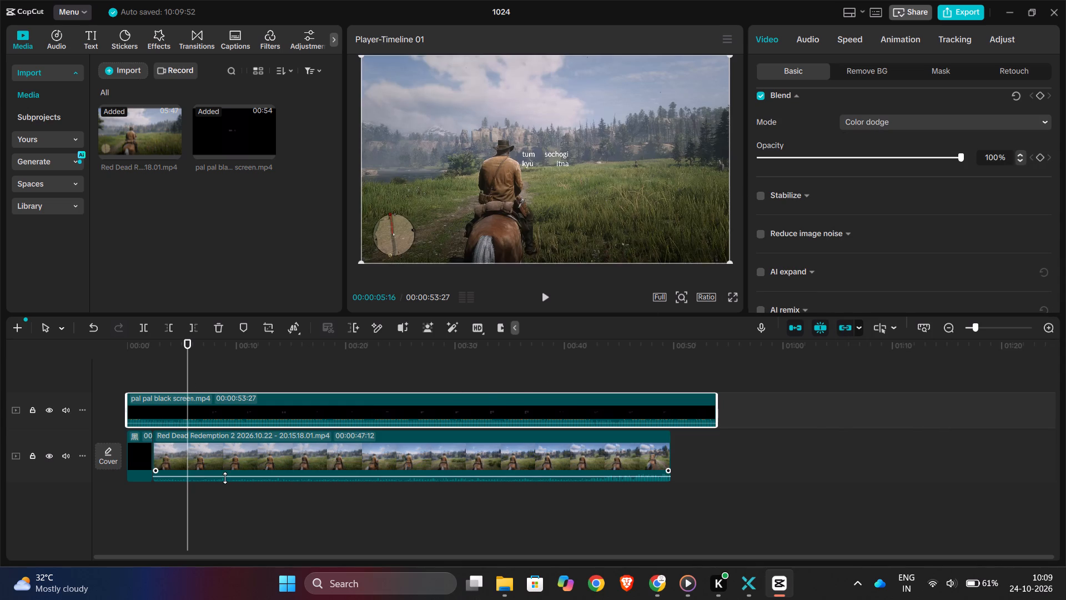
Apply the Fade In entrance animation to the Red Dead Redemption 2 clip and play back the opening.
{"action": "left_click", "coordinate": [235, 457]}
{"action": "right_click", "coordinate": [235, 457]}
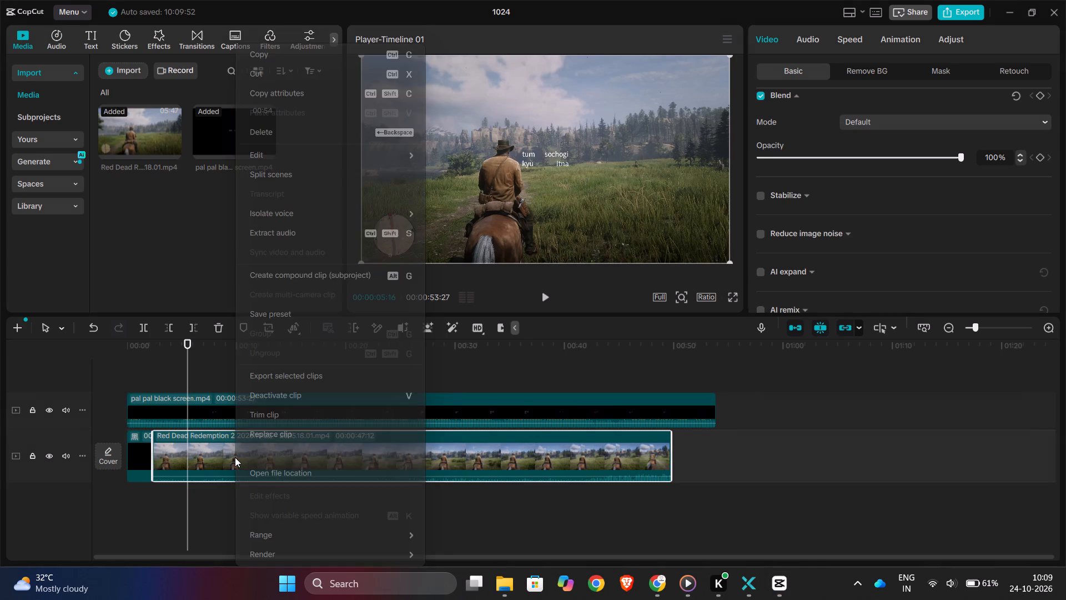
{"action": "left_click", "coordinate": [845, 36]}
{"action": "left_click", "coordinate": [896, 40]}
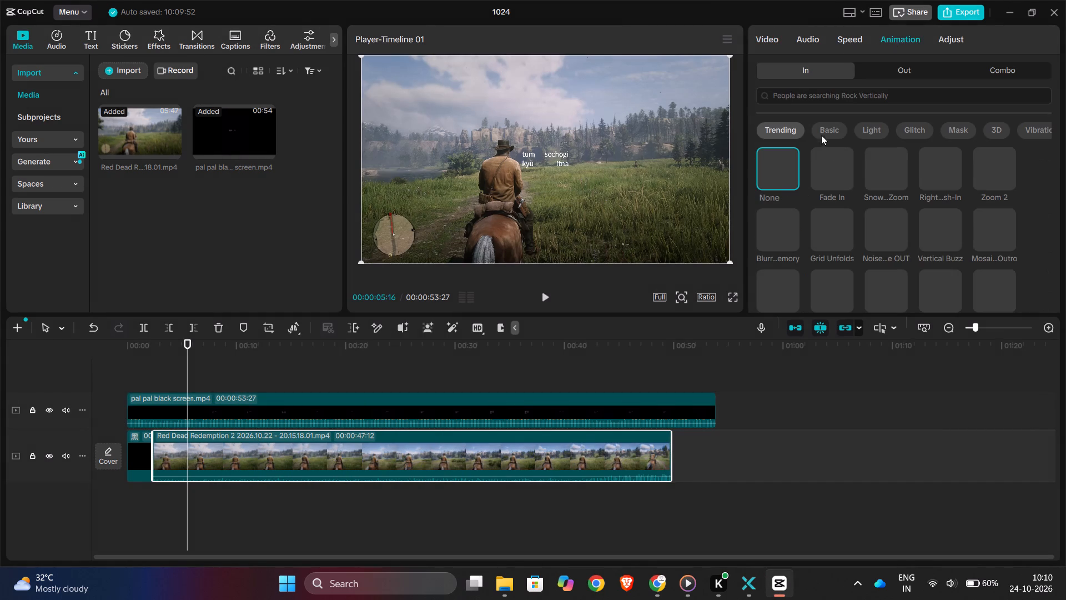
{"action": "left_click", "coordinate": [834, 168]}
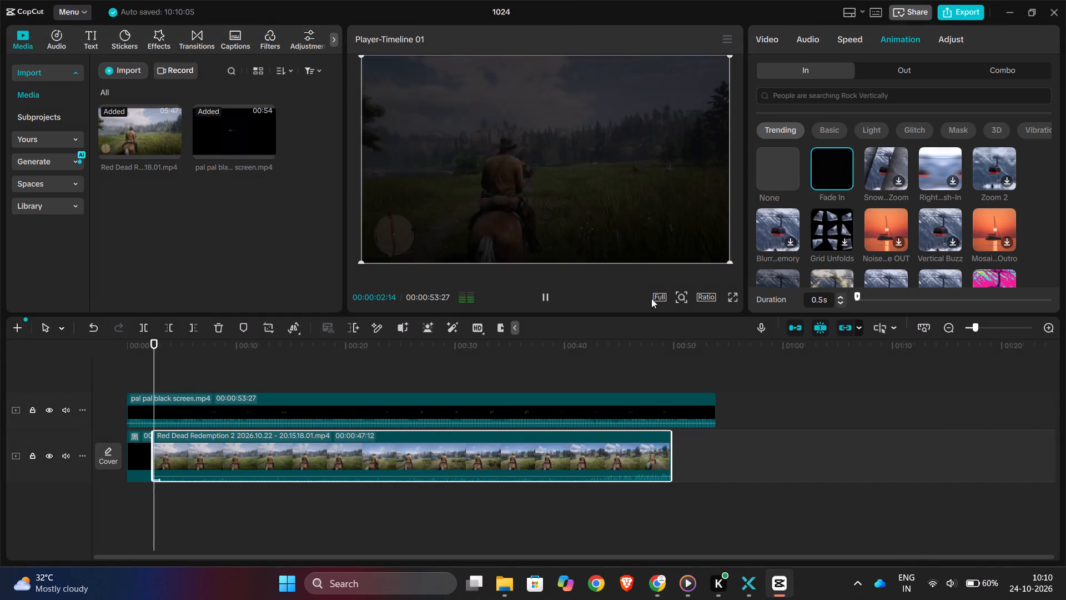
{"action": "left_click_drag", "start_coordinate": [156, 369], "coordinate": [107, 374]}
{"action": "key", "text": "space"}
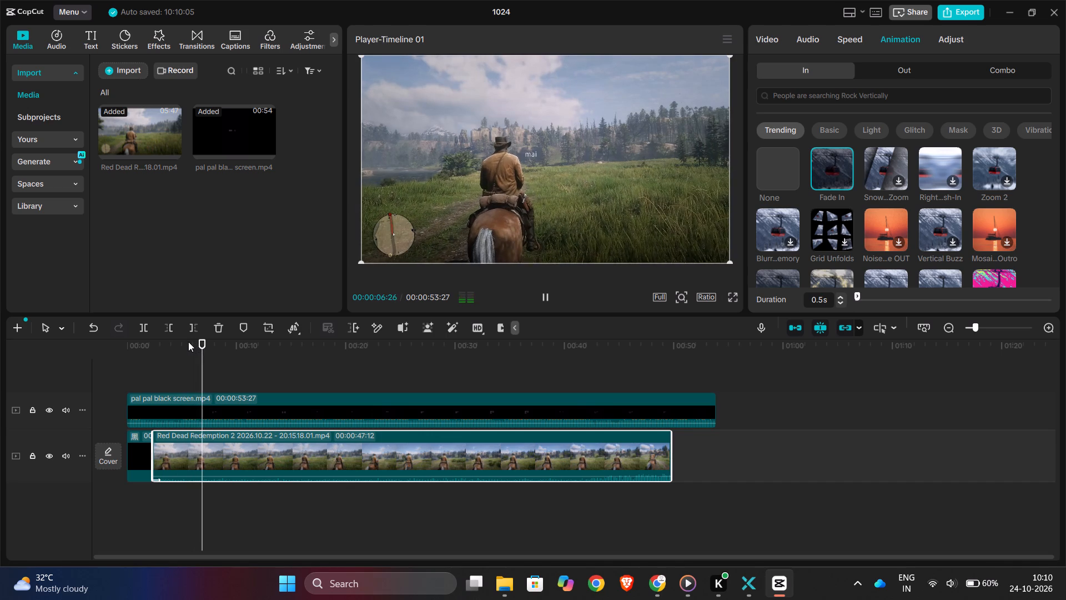
{"action": "key", "text": "space"}
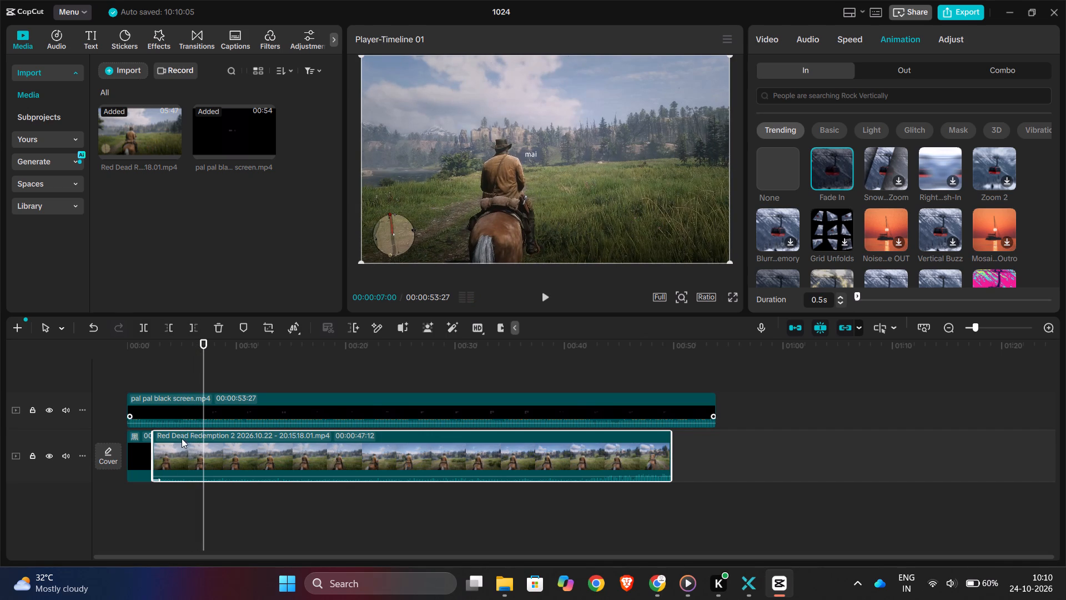
Crop the Red Dead Redemption 2 clip to a roughly square frame around the rider, trimming both sides and a strip off the bottom.
{"action": "right_click", "coordinate": [350, 475]}
{"action": "left_click", "coordinate": [403, 151]}
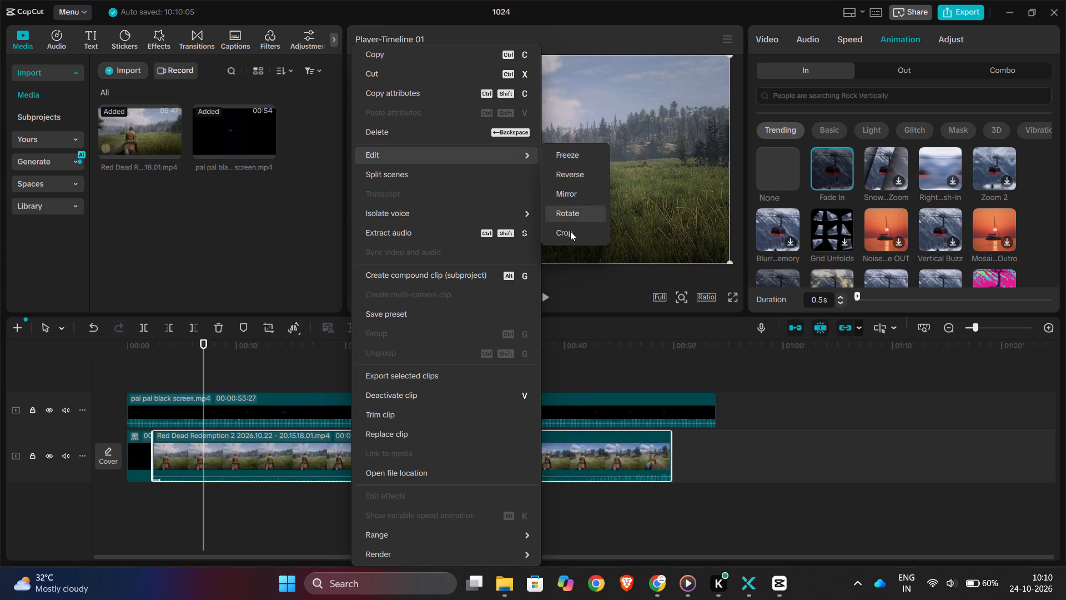
{"action": "left_click", "coordinate": [569, 239]}
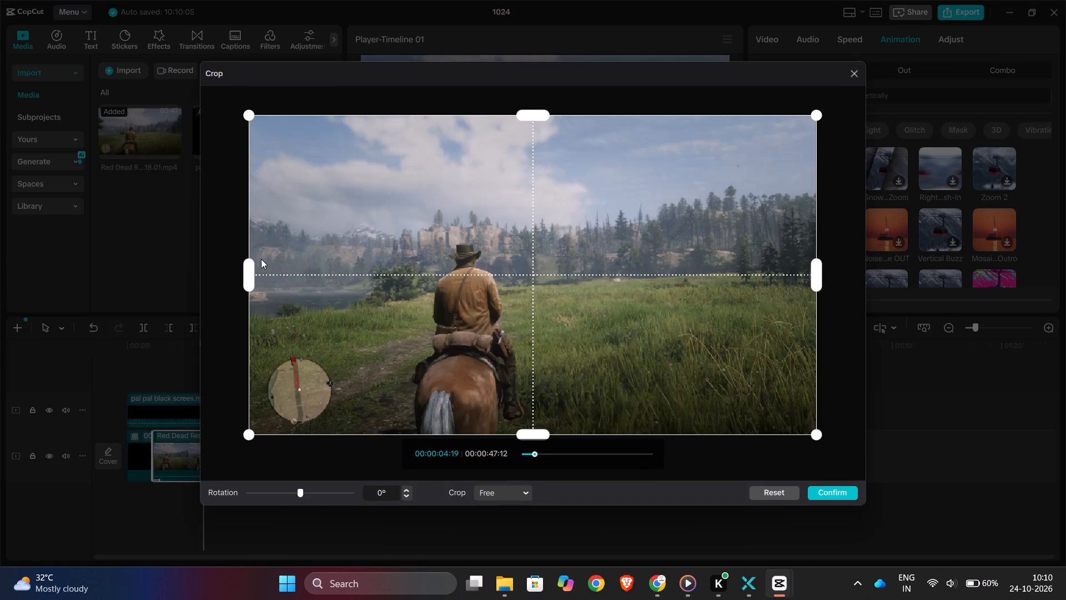
{"action": "left_click_drag", "start_coordinate": [249, 266], "coordinate": [388, 277]}
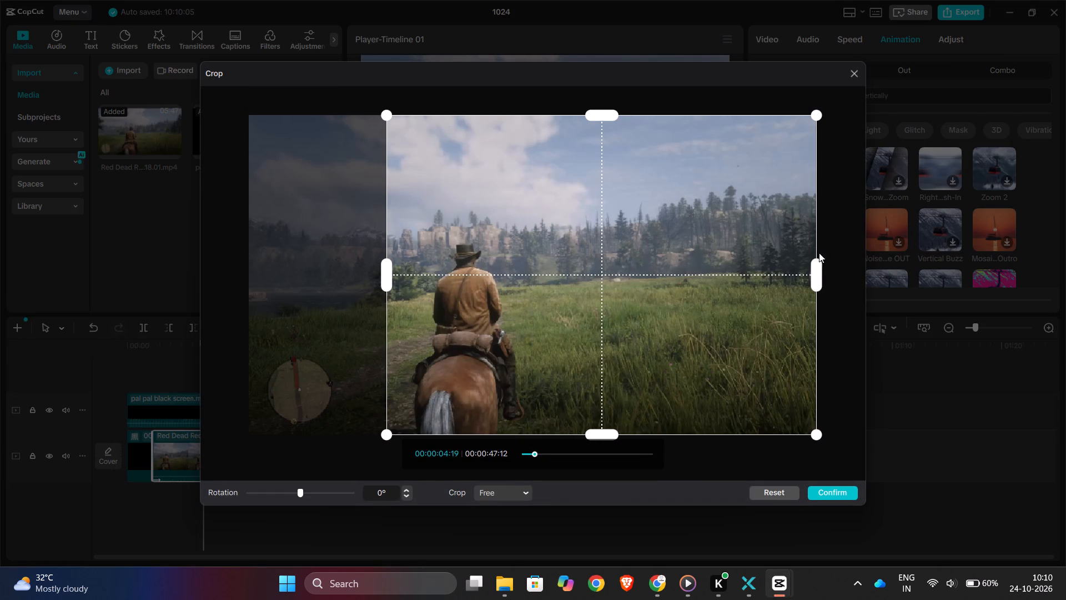
{"action": "left_click_drag", "start_coordinate": [819, 264], "coordinate": [675, 274]}
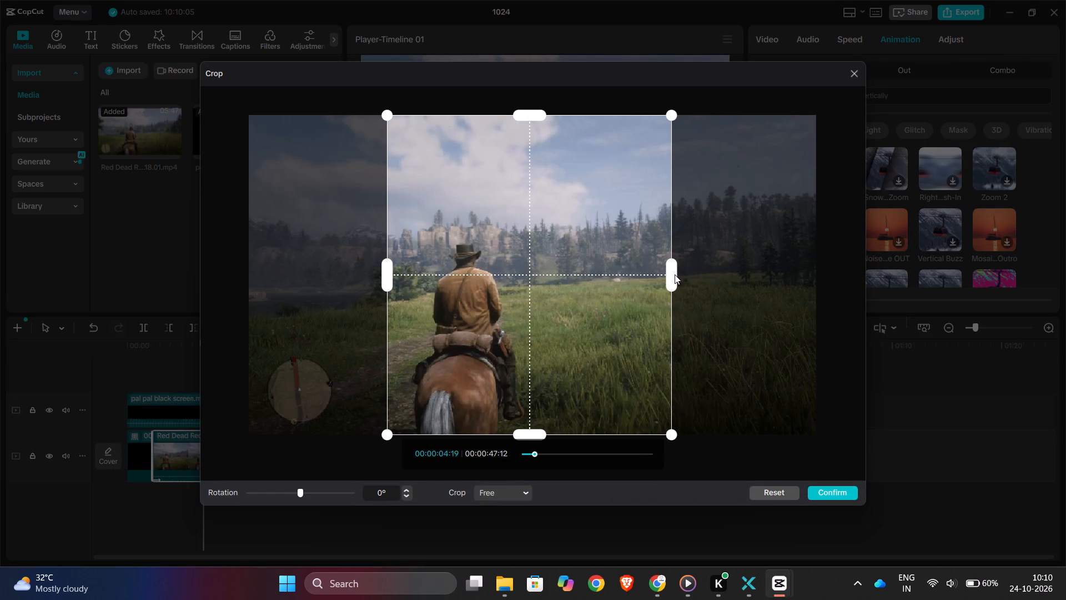
{"action": "left_click_drag", "start_coordinate": [675, 274], "coordinate": [675, 274]}
{"action": "left_click_drag", "start_coordinate": [534, 430], "coordinate": [545, 399]}
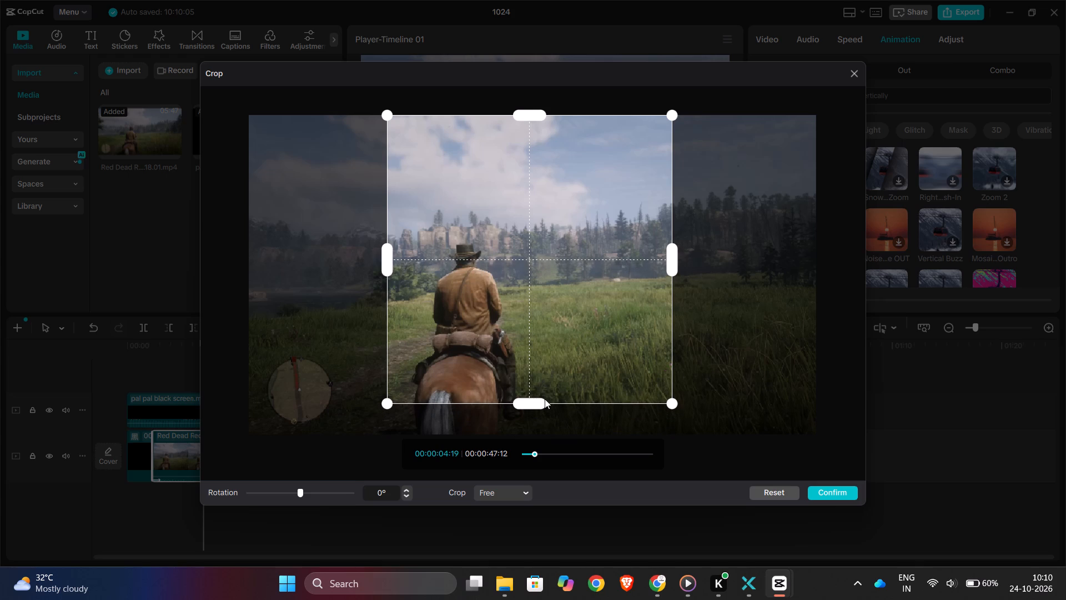
{"action": "left_click_drag", "start_coordinate": [545, 399], "coordinate": [545, 399]}
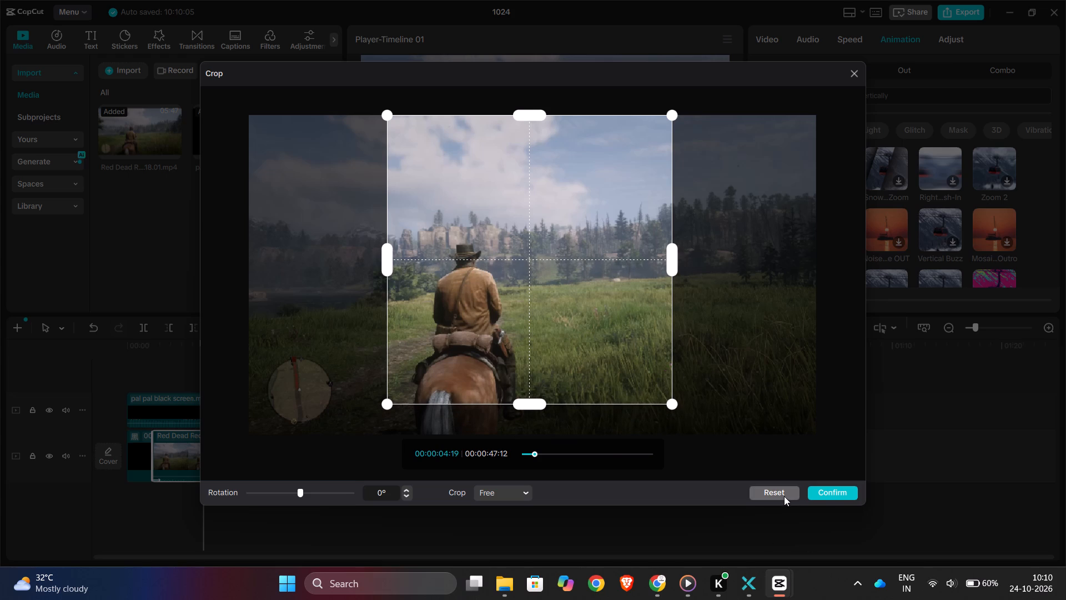
{"action": "left_click", "coordinate": [828, 493]}
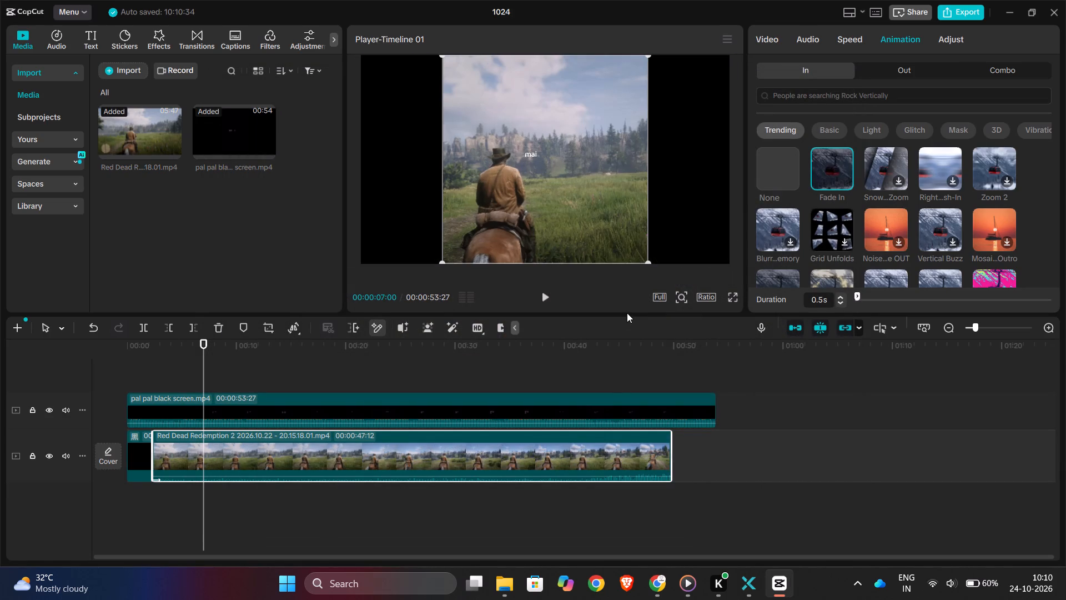
Play the cropped gameplay to 00:00:10:18 and shift the "pal pal black screen" overlay rightward in the frame, keeping it vertically centred.
{"action": "left_click", "coordinate": [541, 297]}
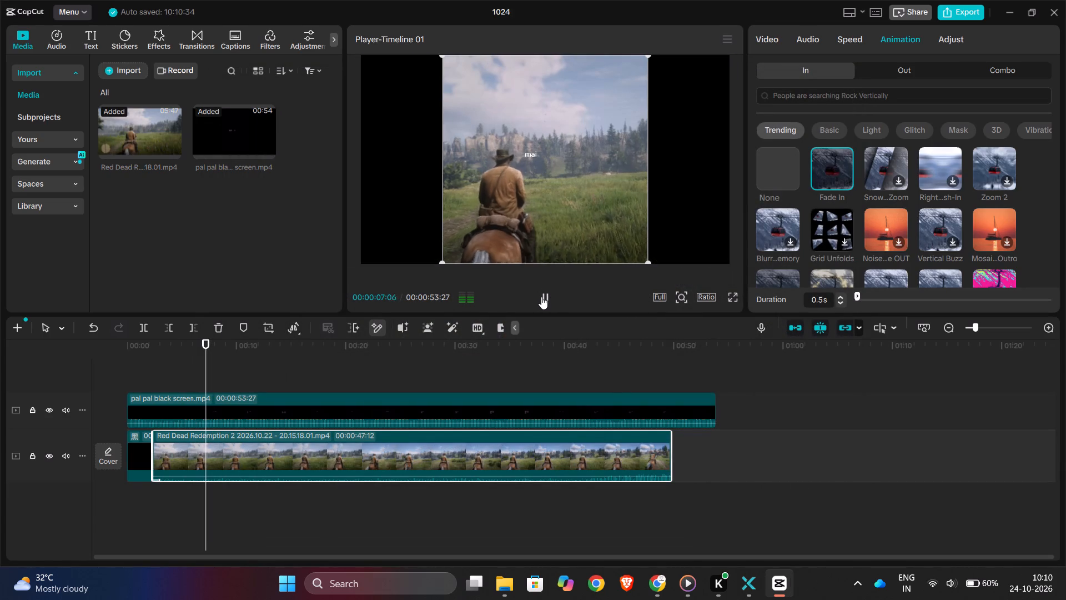
{"action": "left_click", "coordinate": [544, 296]}
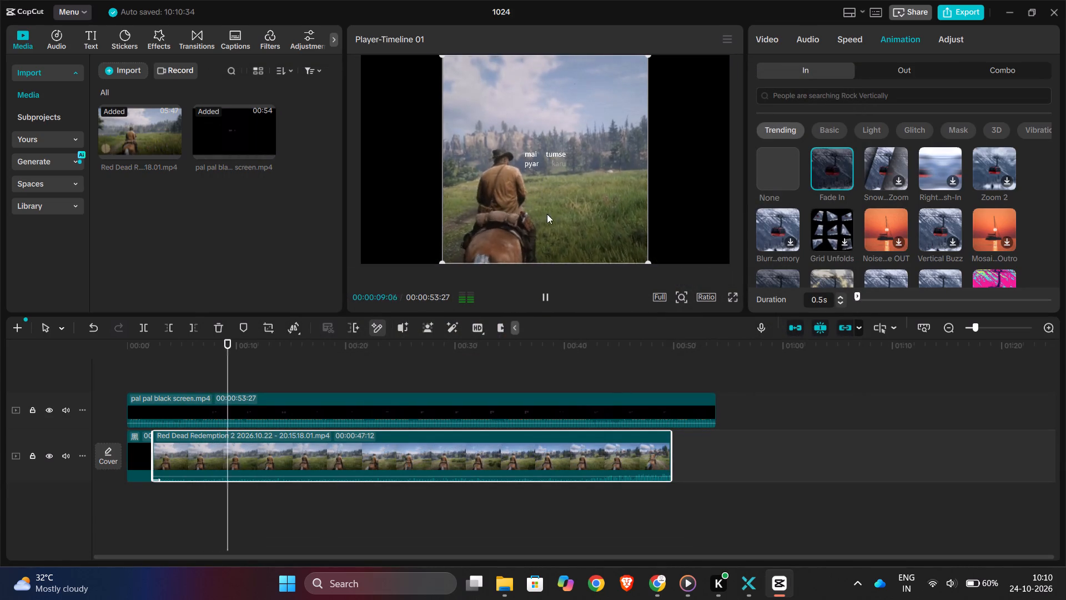
{"action": "left_click", "coordinate": [542, 297]}
{"action": "left_click", "coordinate": [542, 297]}
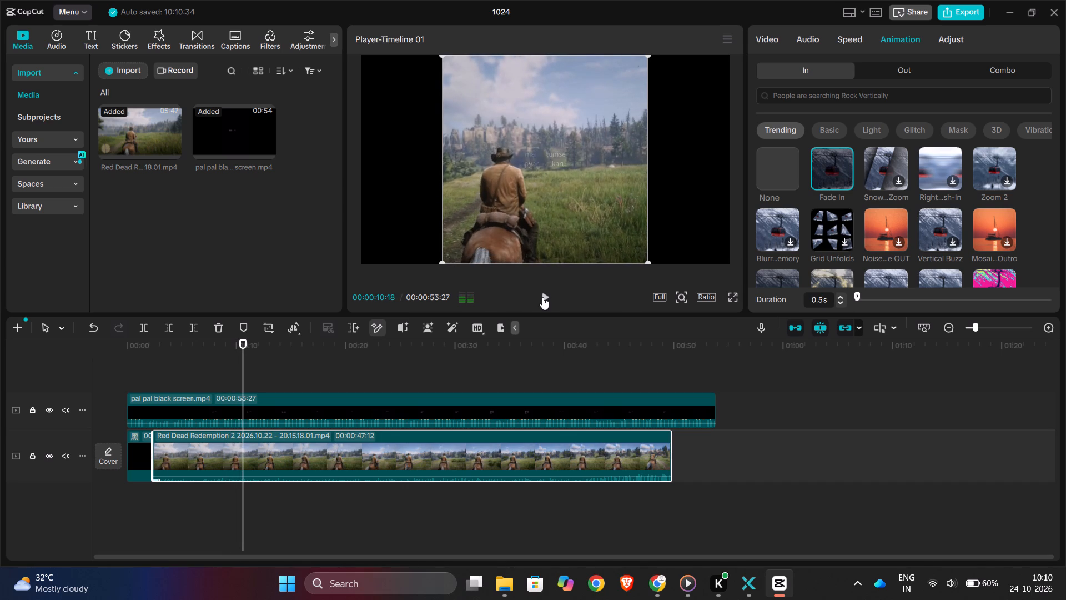
{"action": "left_click", "coordinate": [540, 166]}
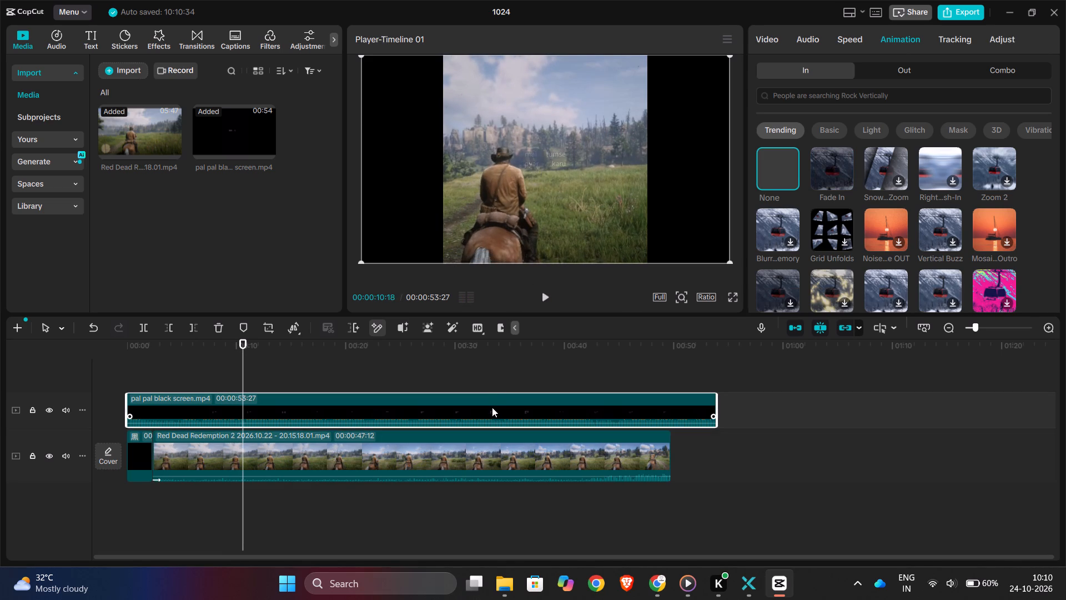
{"action": "left_click", "coordinate": [492, 407]}
{"action": "left_click_drag", "start_coordinate": [543, 152], "coordinate": [569, 149]}
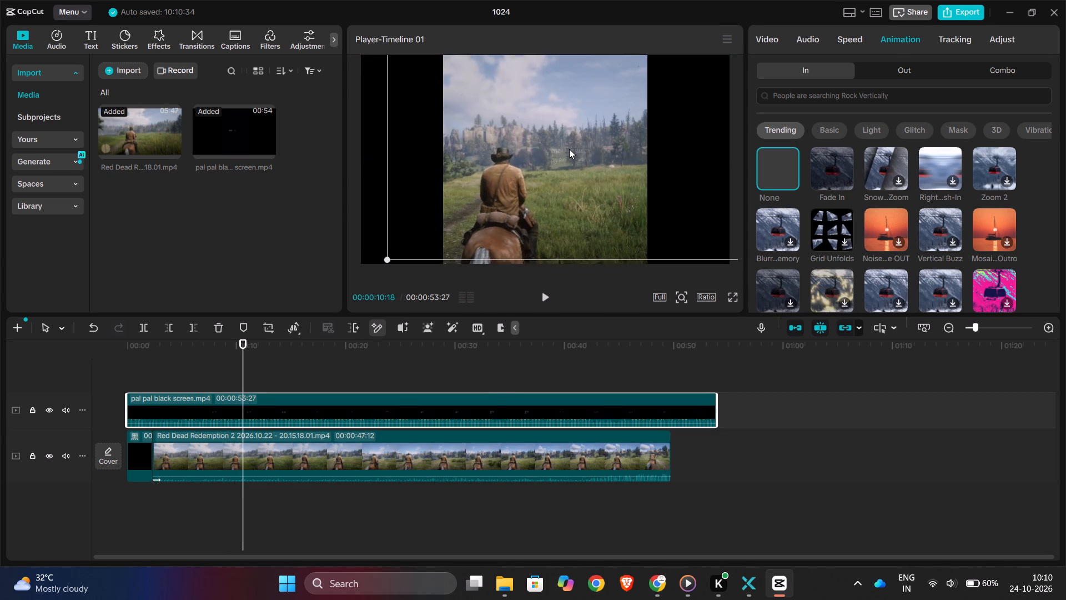
{"action": "left_click_drag", "start_coordinate": [569, 149], "coordinate": [571, 157]}
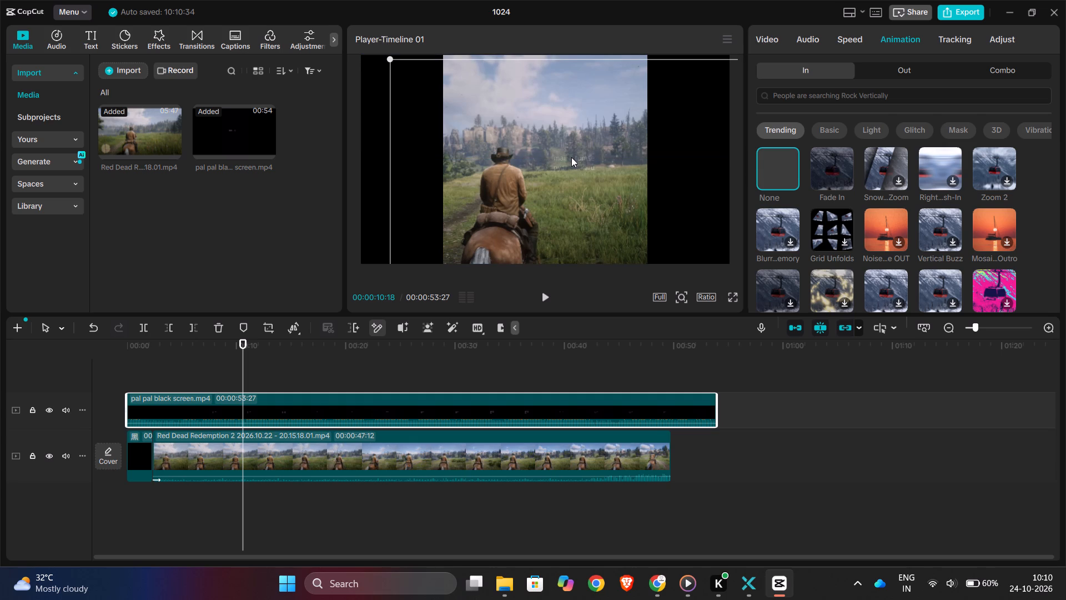
{"action": "left_click_drag", "start_coordinate": [571, 157], "coordinate": [574, 156]}
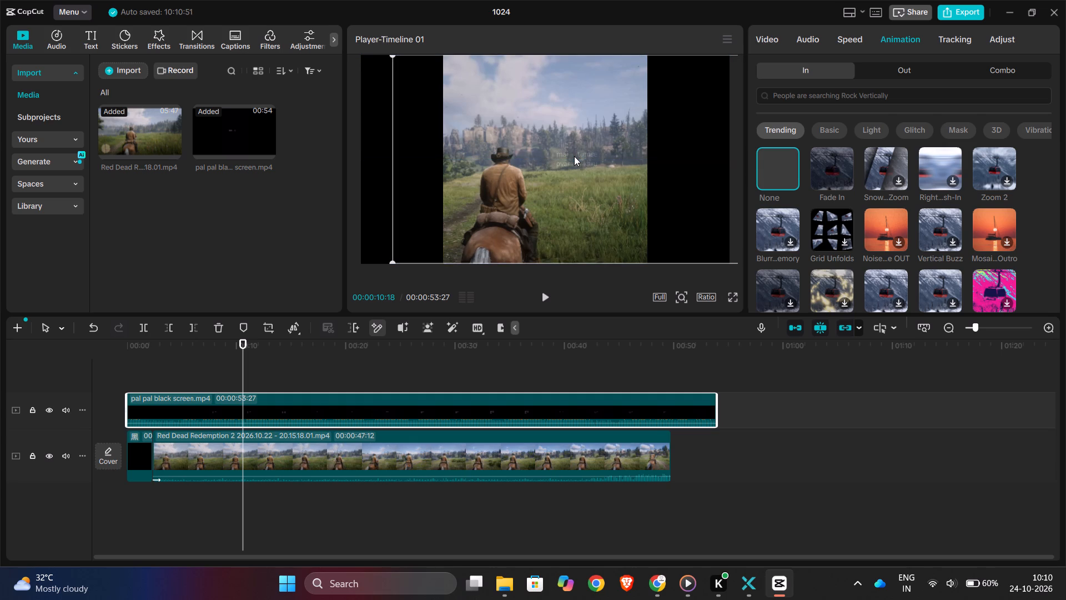
Play the video from 00:00:10:18 and check the lyrics' placement over the cropped gameplay in full screen.
{"action": "key", "text": "space"}
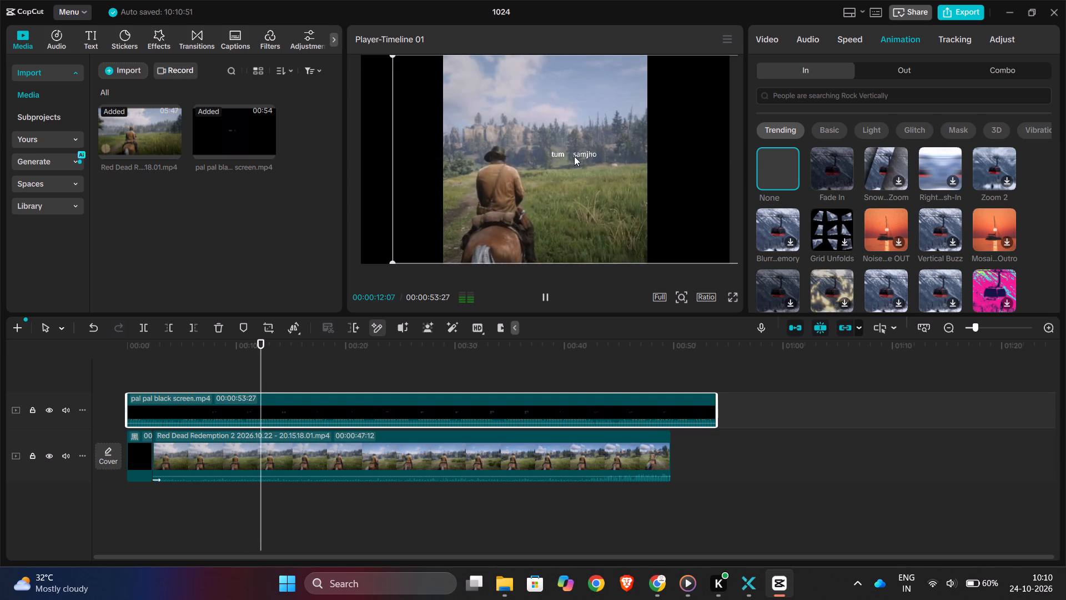
{"action": "left_click", "coordinate": [736, 305]}
{"action": "left_click", "coordinate": [730, 297]}
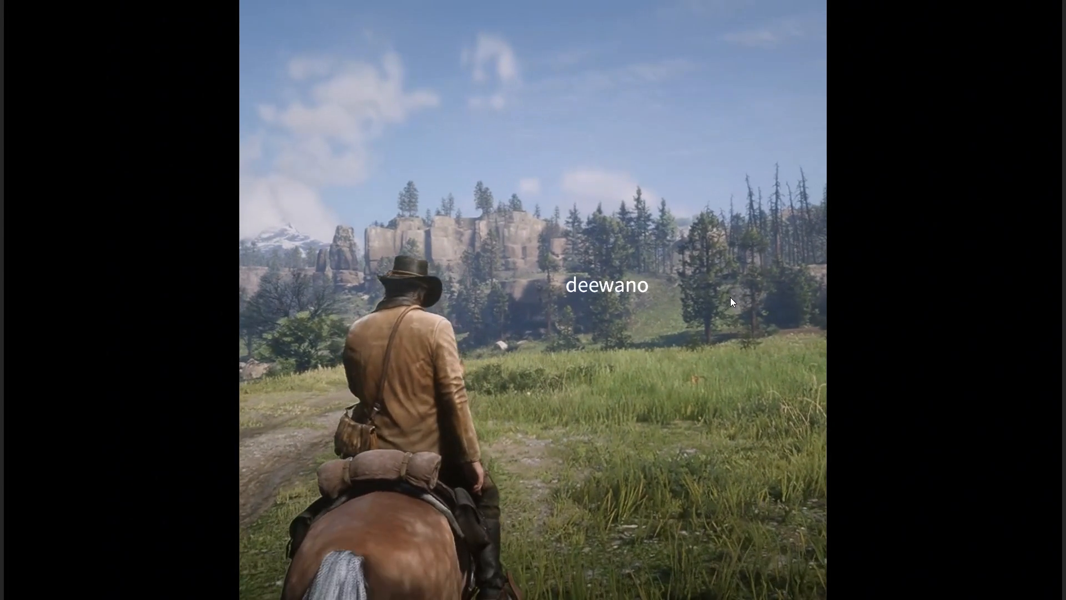
{"action": "key", "text": "Escape"}
{"action": "key", "text": "space"}
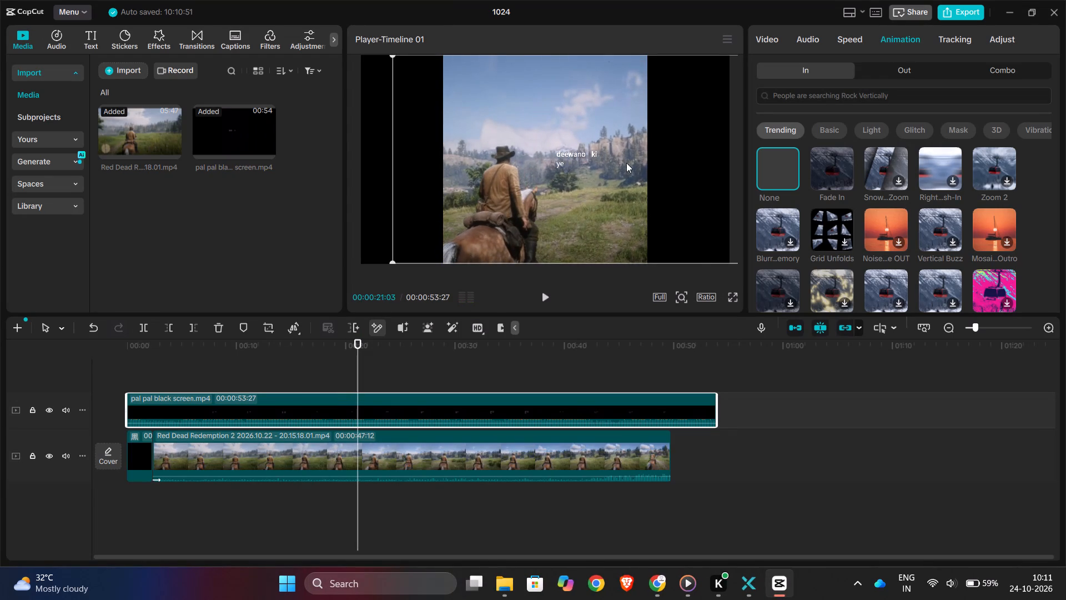
Preview Featured filters on the gameplay, including Pink Fuzz, Fresh Lime, Renoir, Shirley... Vision and Creamy Furball.
{"action": "left_click", "coordinate": [271, 42]}
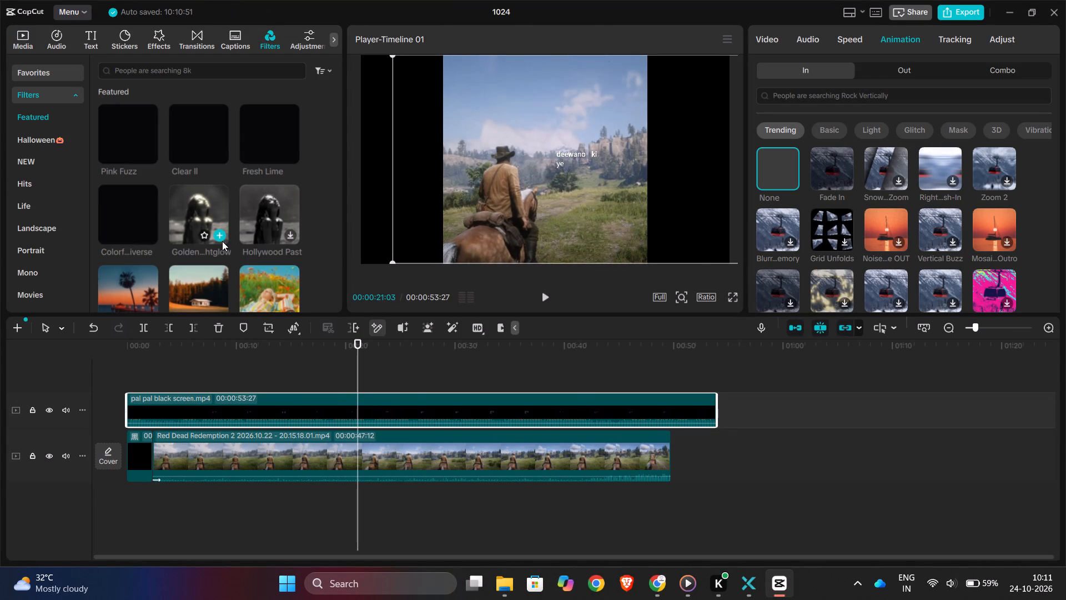
{"action": "left_click", "coordinate": [132, 123]}
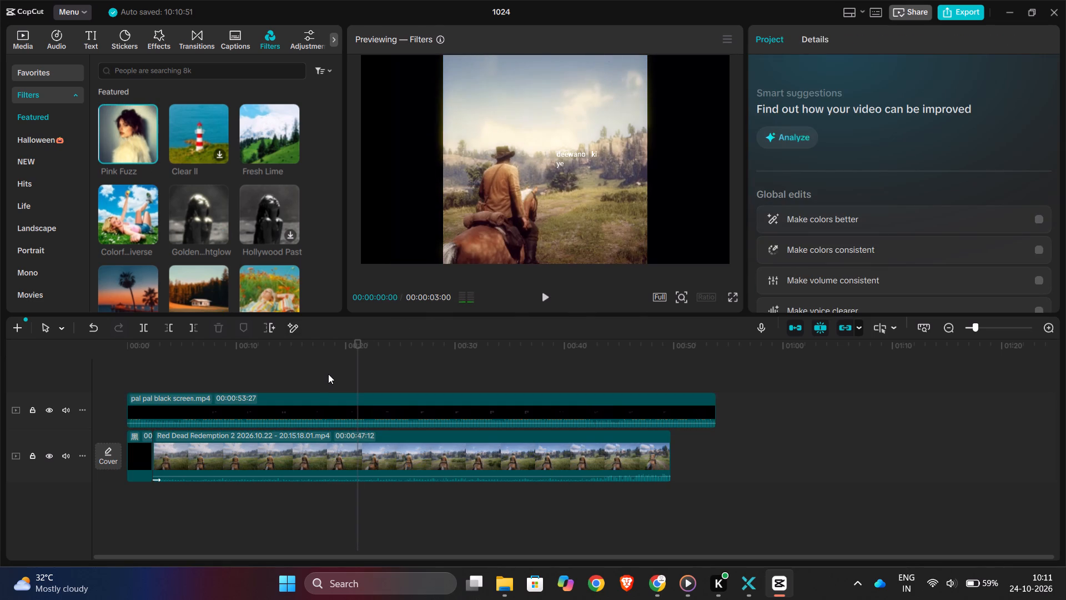
{"action": "left_click", "coordinate": [270, 149]}
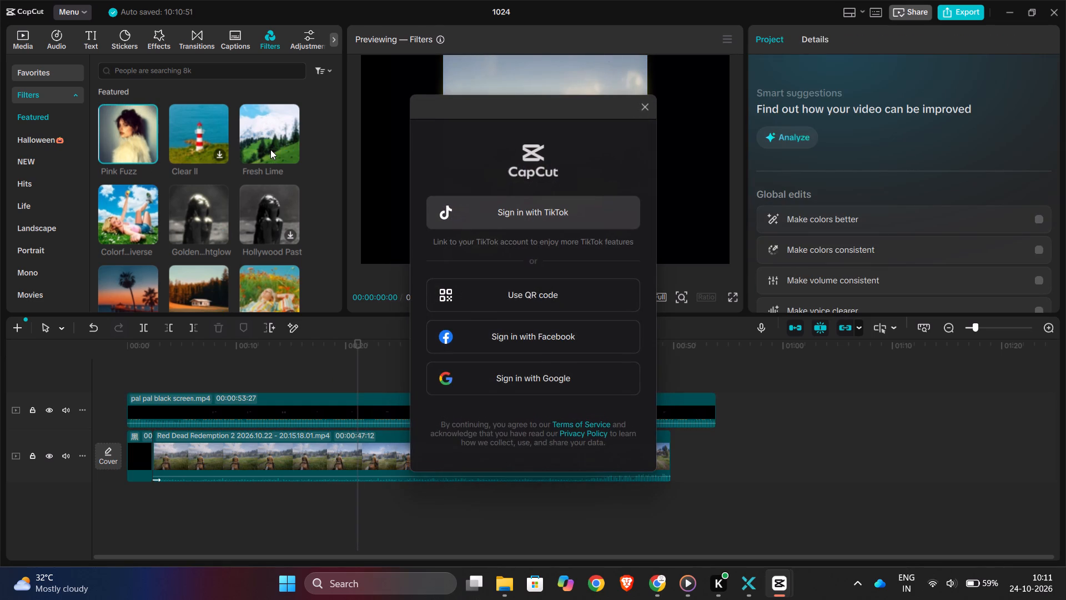
{"action": "left_click", "coordinate": [639, 104]}
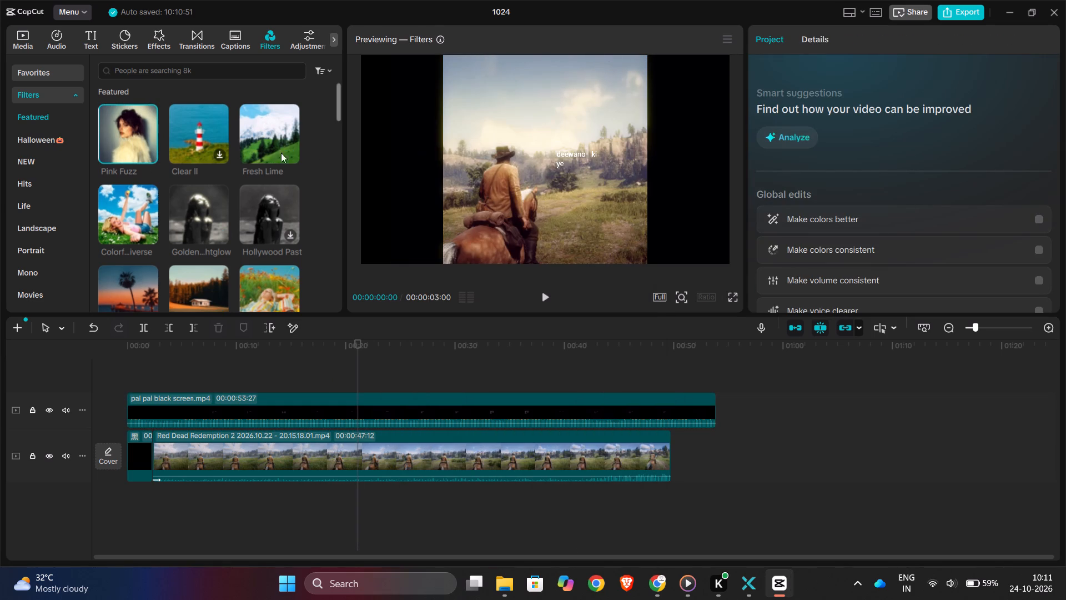
{"action": "left_click", "coordinate": [255, 116]}
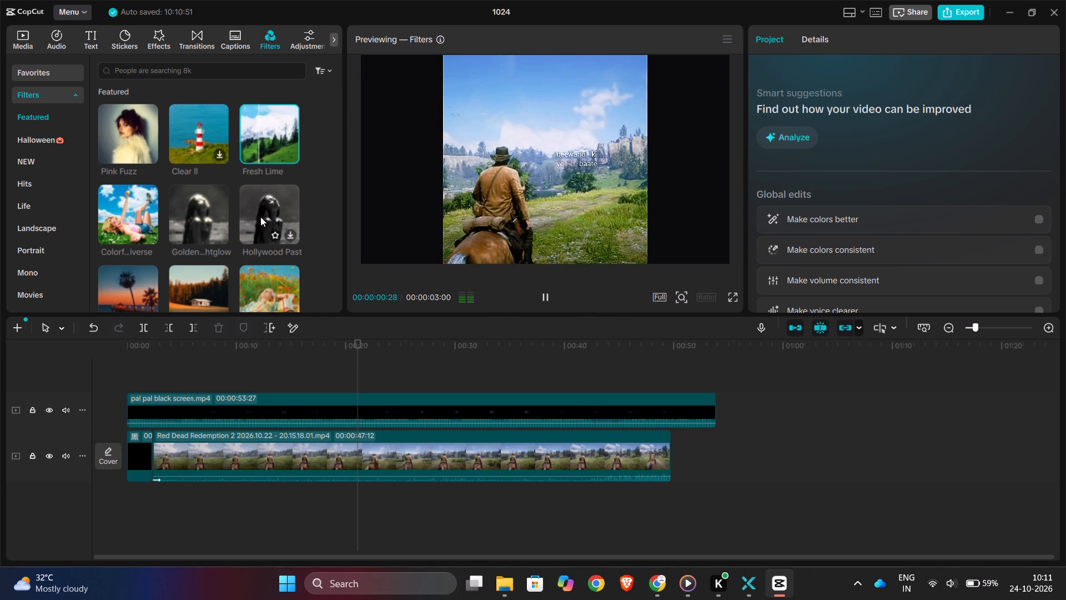
{"action": "left_click", "coordinate": [262, 277]}
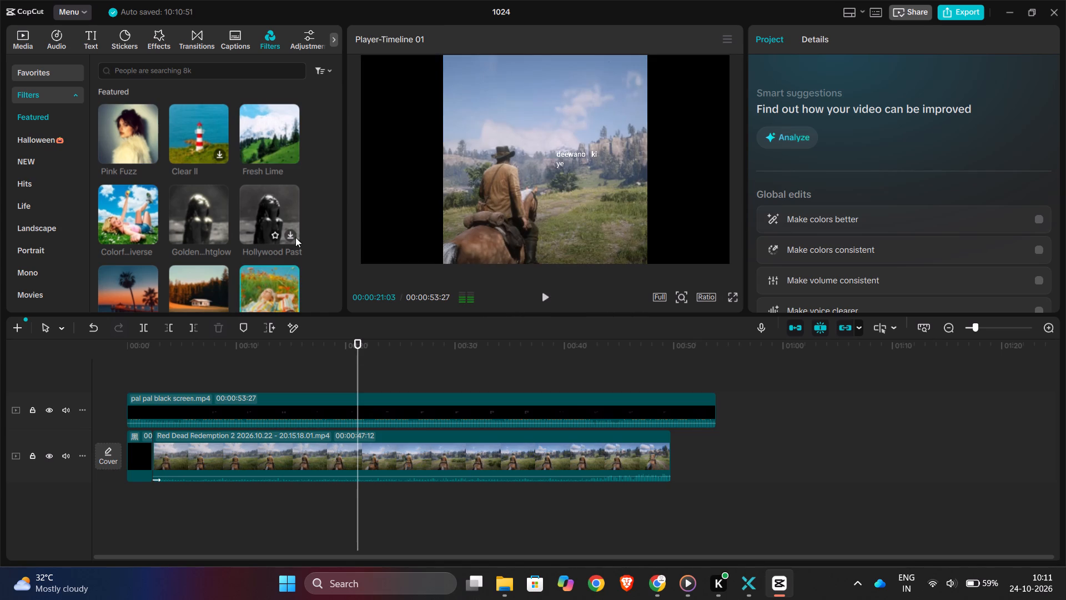
{"action": "scroll", "coordinate": [271, 270], "scroll_direction": "down", "scroll_amount": 3}
{"action": "left_click", "coordinate": [203, 197]}
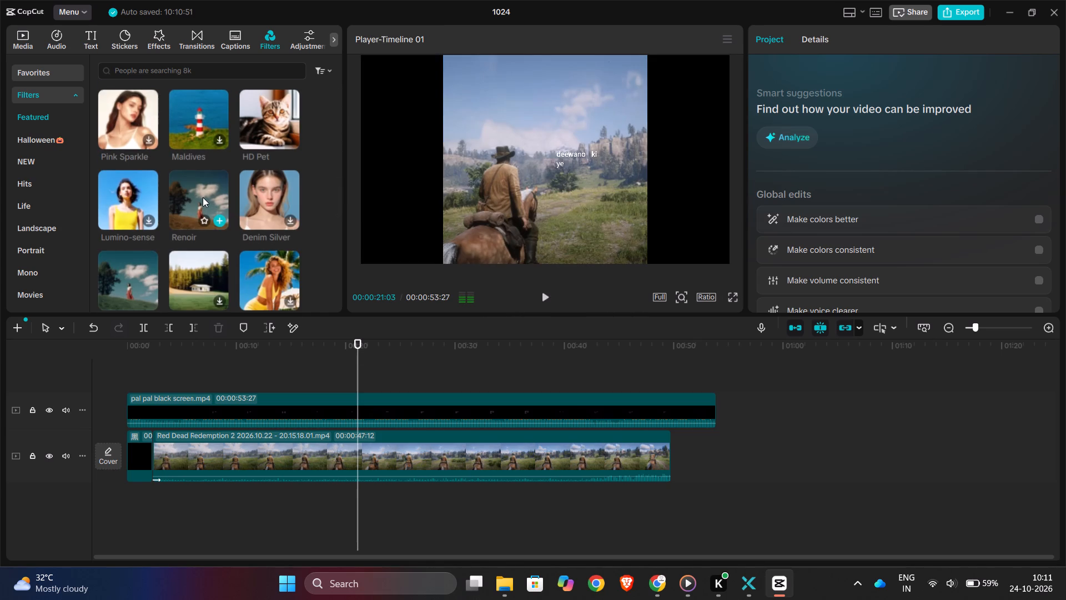
{"action": "scroll", "coordinate": [203, 197], "scroll_direction": "down", "scroll_amount": 1}
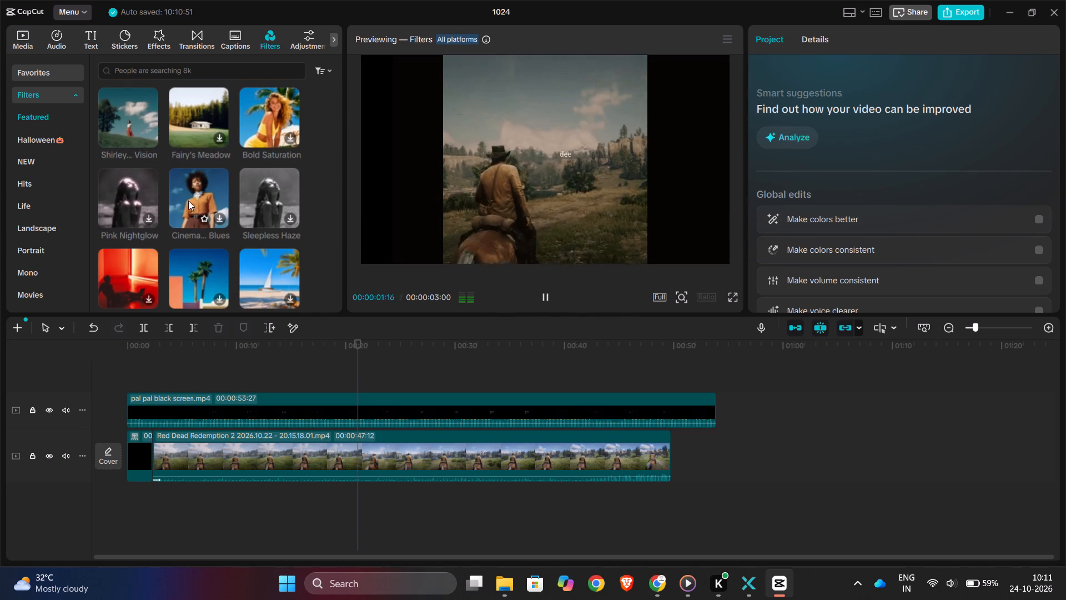
{"action": "left_click", "coordinate": [134, 118]}
{"action": "scroll", "coordinate": [134, 118], "scroll_direction": "down", "scroll_amount": 1}
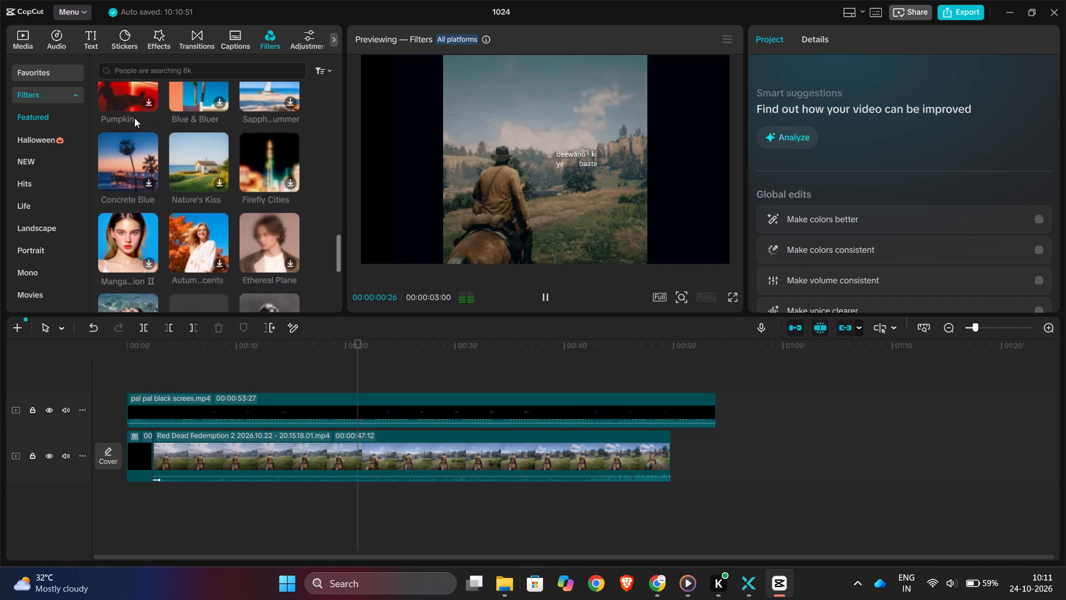
{"action": "scroll", "coordinate": [197, 211], "scroll_direction": "down", "scroll_amount": 1}
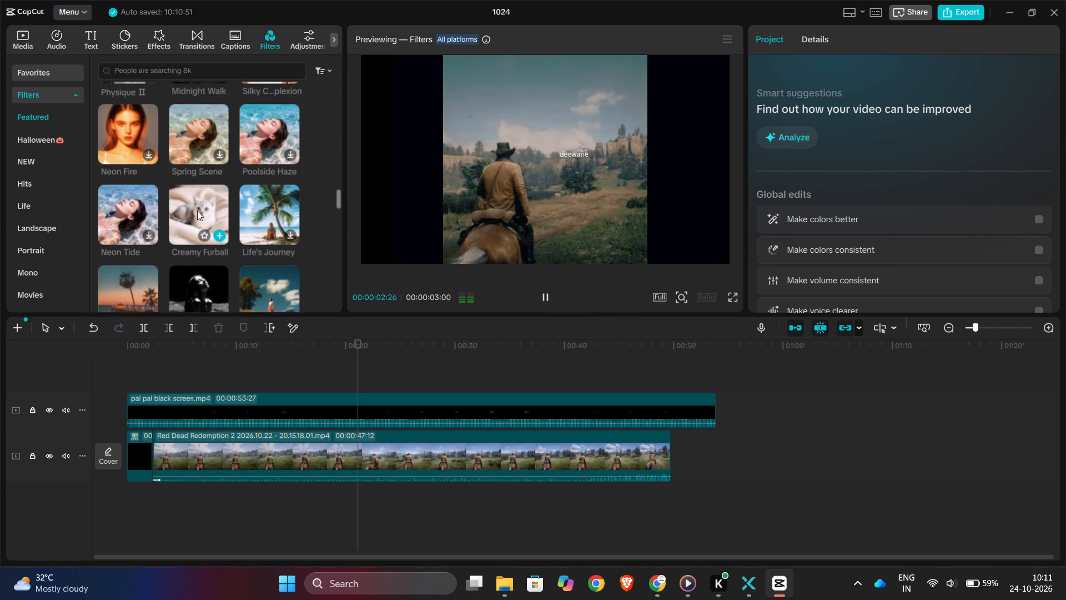
{"action": "left_click", "coordinate": [202, 208]}
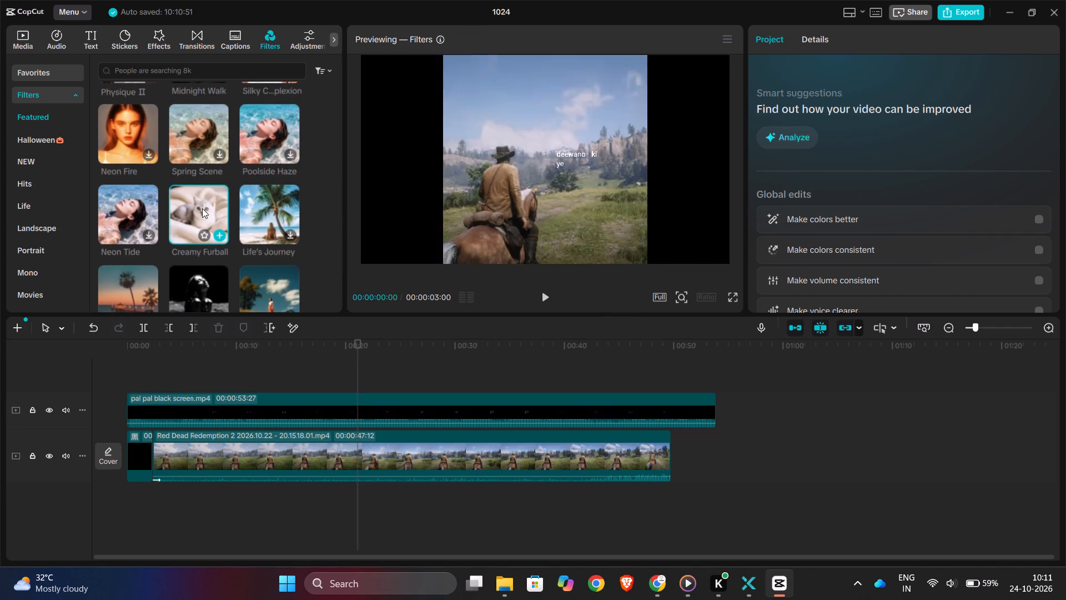
Compare the Shirley... Vision, Renoir and HD Pet filters on the gameplay.
{"action": "scroll", "coordinate": [202, 208], "scroll_direction": "up", "scroll_amount": 2}
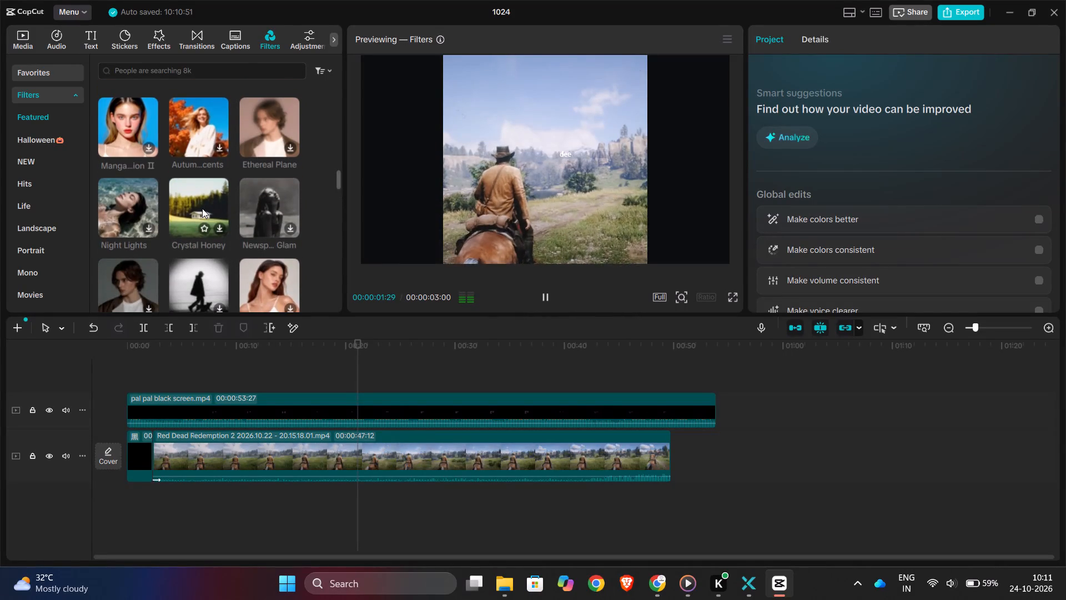
{"action": "scroll", "coordinate": [202, 208], "scroll_direction": "up", "scroll_amount": 3}
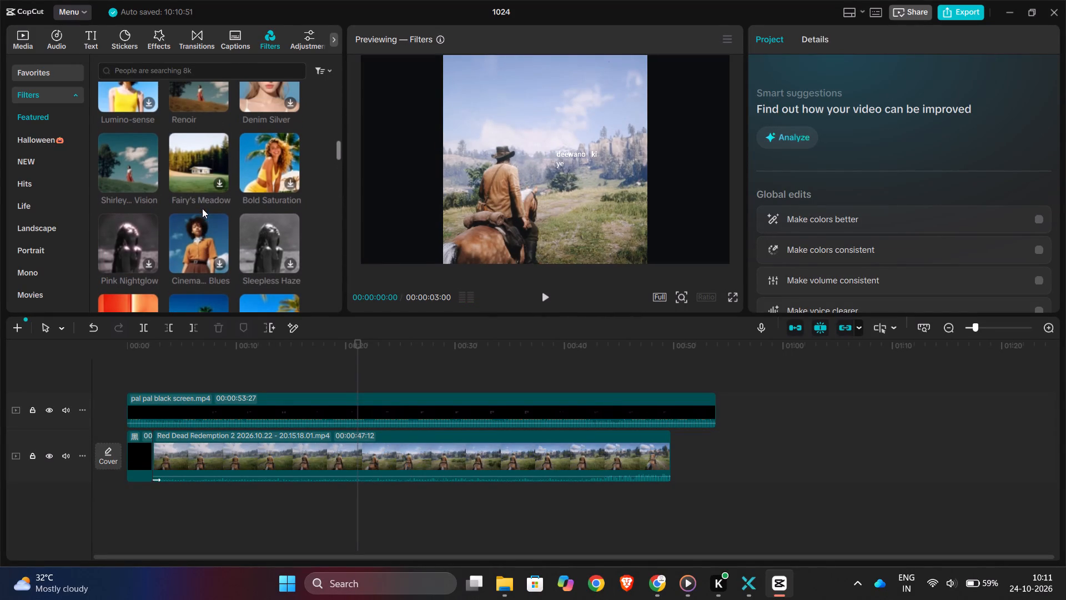
{"action": "left_click", "coordinate": [142, 163]}
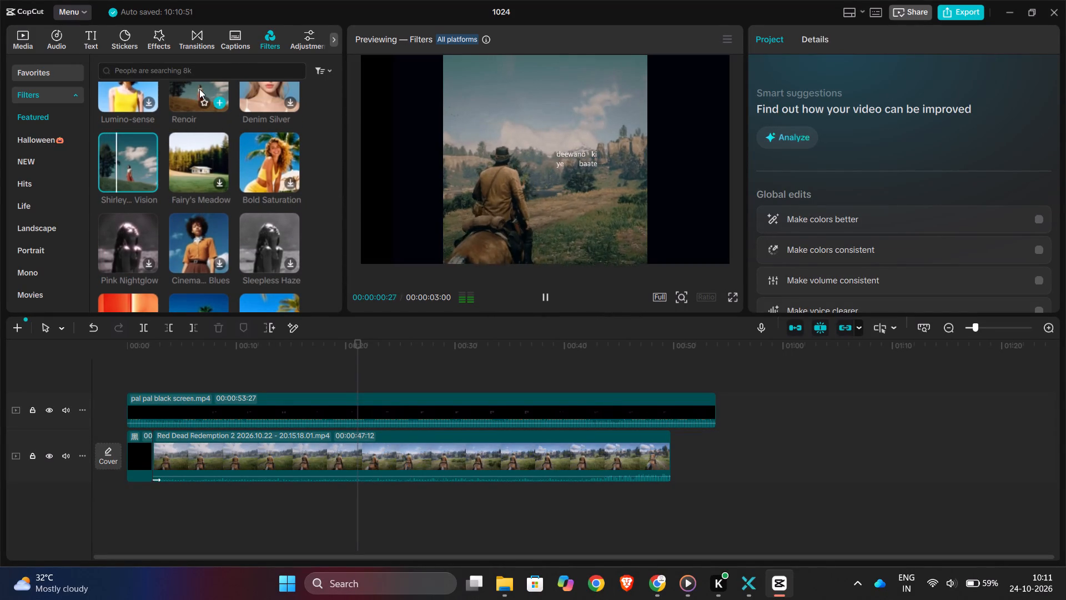
{"action": "left_click", "coordinate": [199, 89]}
{"action": "scroll", "coordinate": [199, 89], "scroll_direction": "up", "scroll_amount": 1}
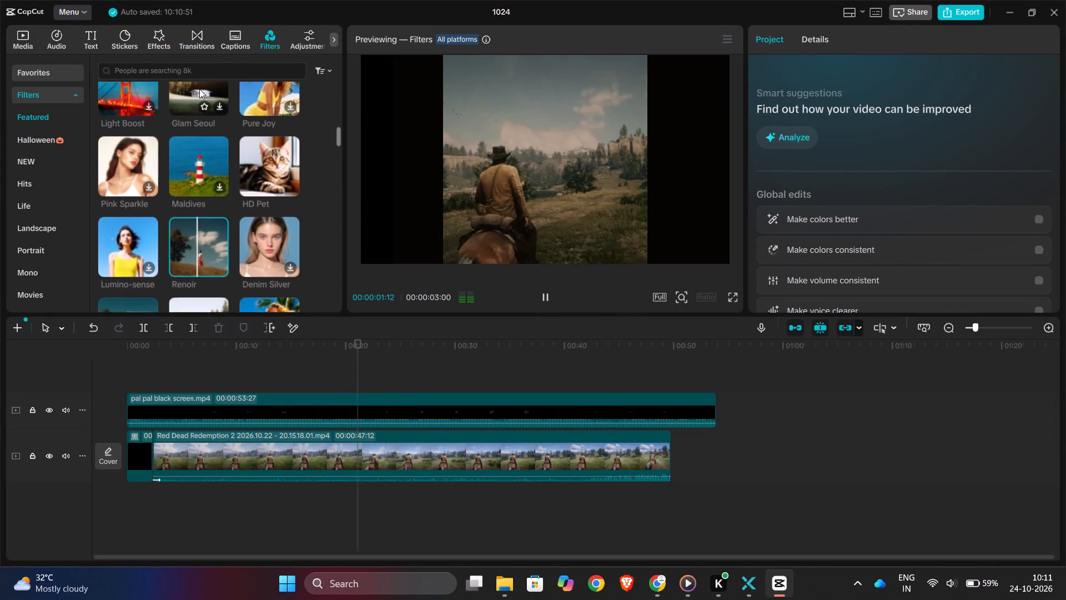
{"action": "scroll", "coordinate": [199, 89], "scroll_direction": "up", "scroll_amount": 1}
{"action": "left_click", "coordinate": [268, 176]}
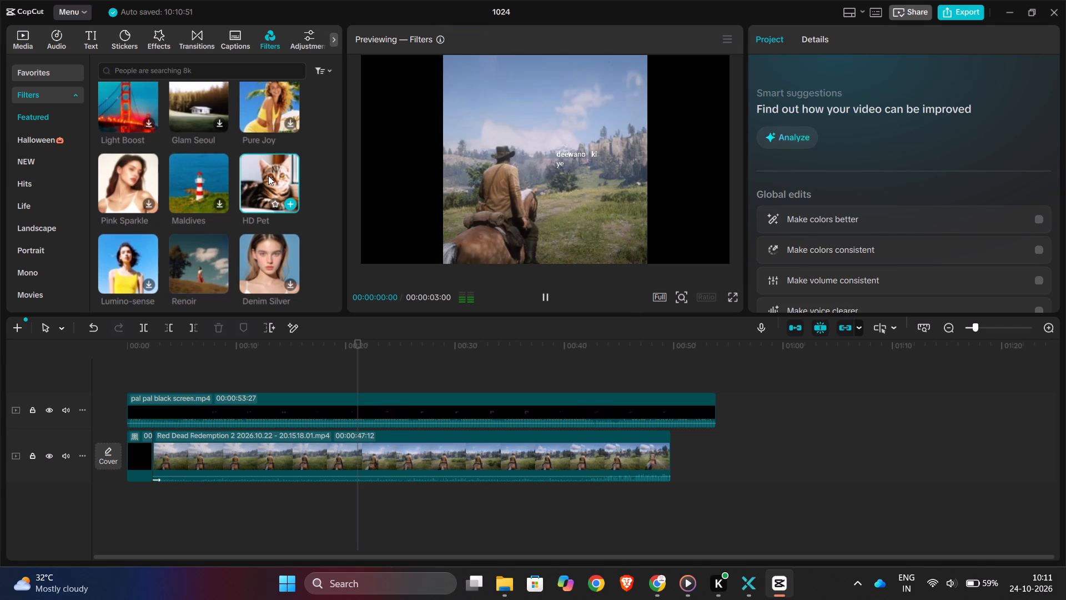
Browse further through the Featured filters for a suitable look and preview Shirley... Vision once more.
{"action": "scroll", "coordinate": [268, 176], "scroll_direction": "down", "scroll_amount": 5}
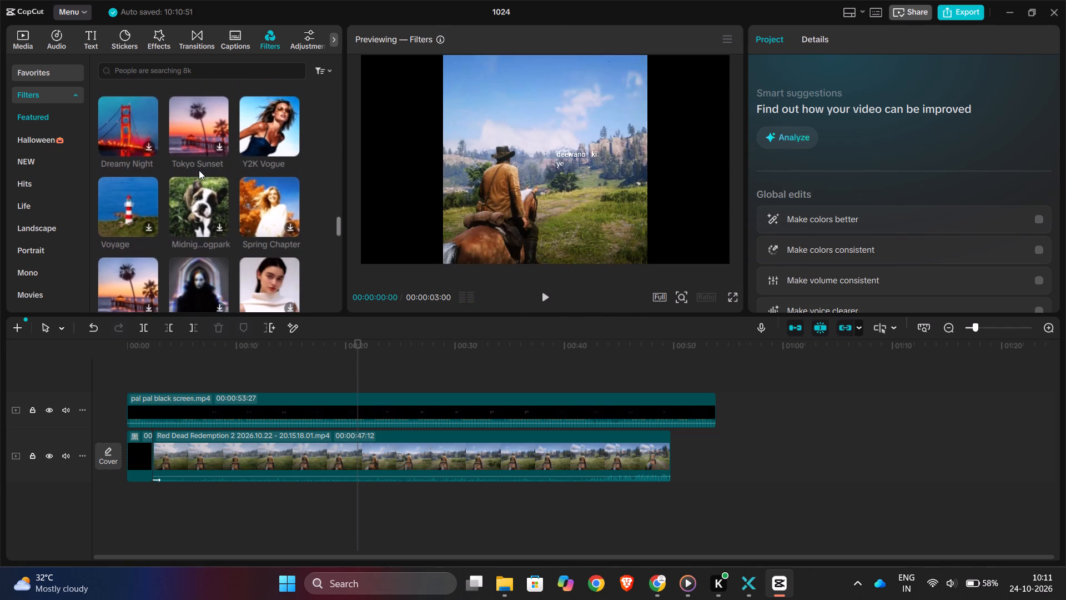
{"action": "scroll", "coordinate": [217, 202], "scroll_direction": "down", "scroll_amount": 1}
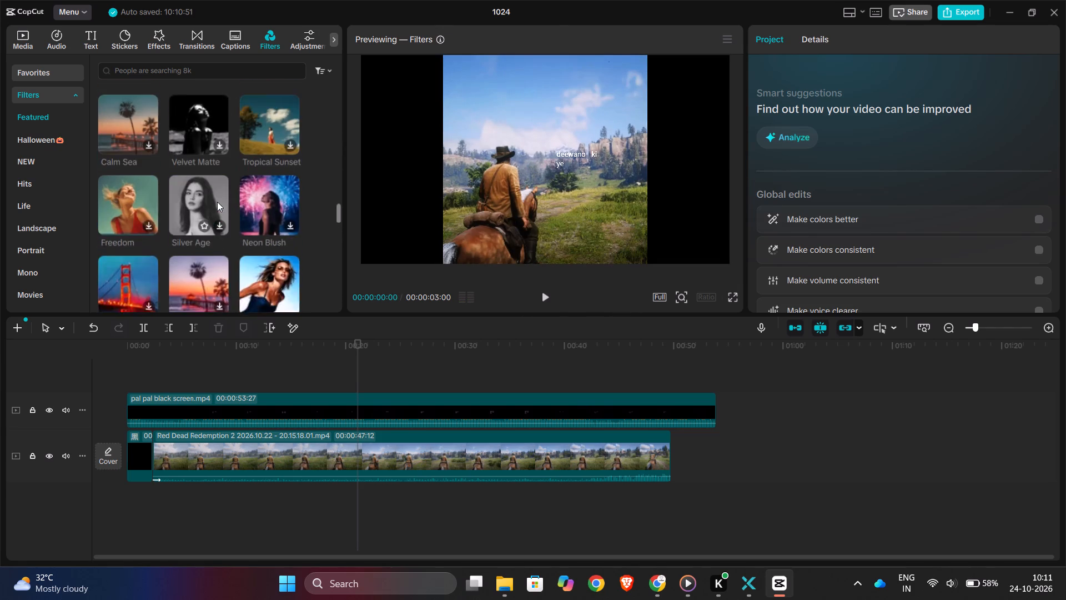
{"action": "scroll", "coordinate": [217, 202], "scroll_direction": "down", "scroll_amount": 1}
{"action": "scroll", "coordinate": [217, 202], "scroll_direction": "up", "scroll_amount": 1}
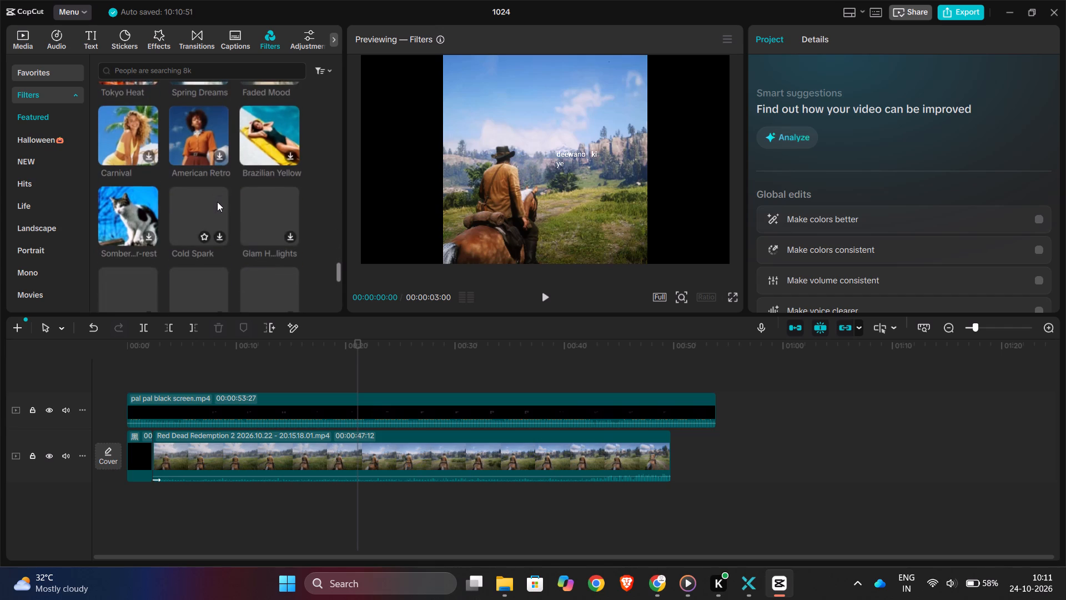
{"action": "scroll", "coordinate": [217, 202], "scroll_direction": "up", "scroll_amount": 1}
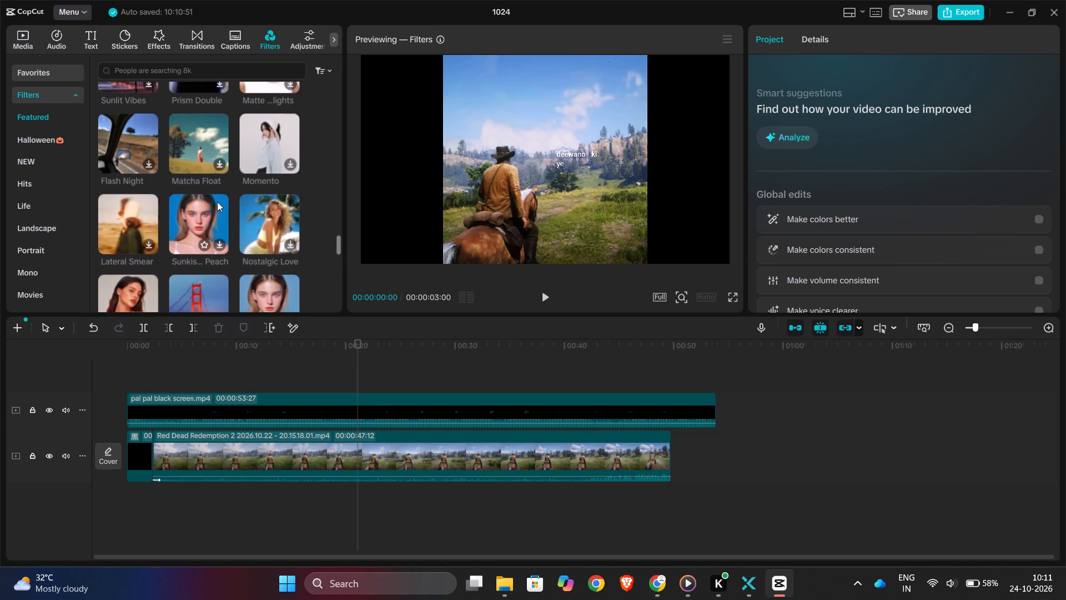
{"action": "scroll", "coordinate": [217, 202], "scroll_direction": "up", "scroll_amount": 5}
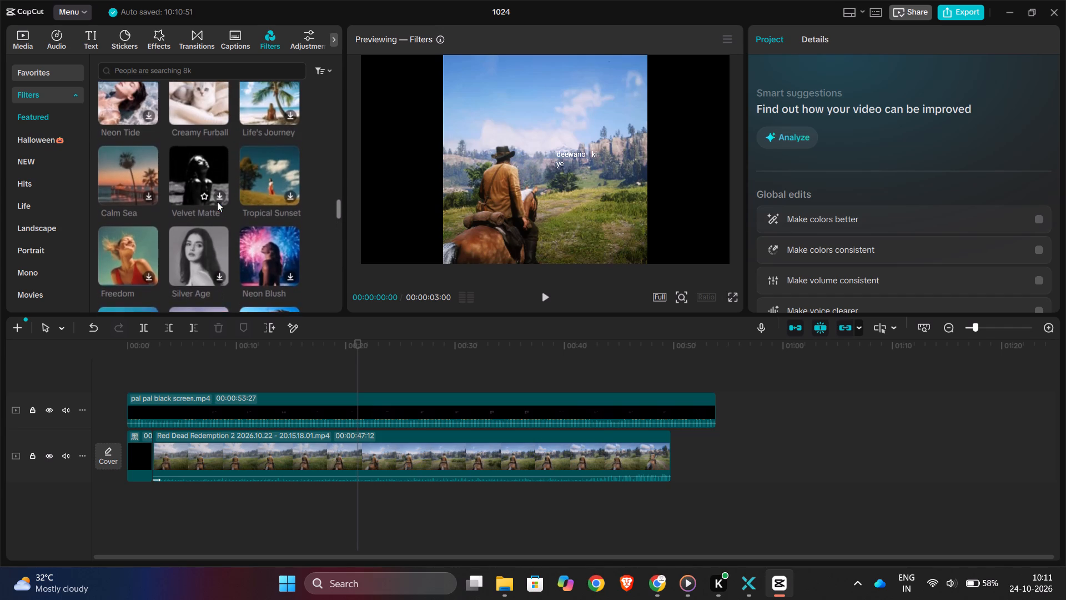
{"action": "scroll", "coordinate": [217, 202], "scroll_direction": "up", "scroll_amount": 3}
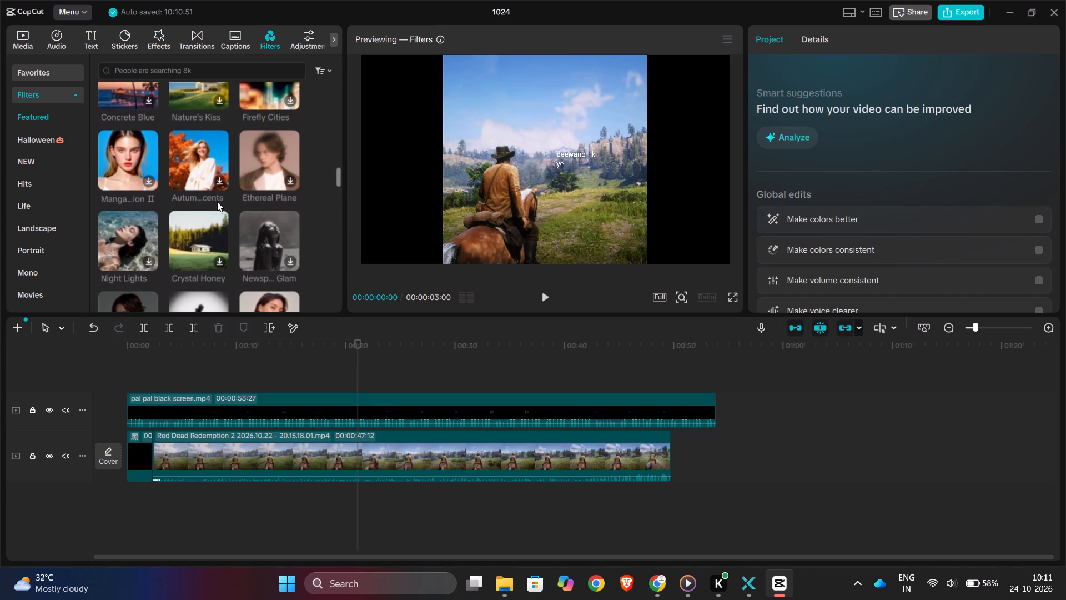
{"action": "scroll", "coordinate": [217, 202], "scroll_direction": "up", "scroll_amount": 2}
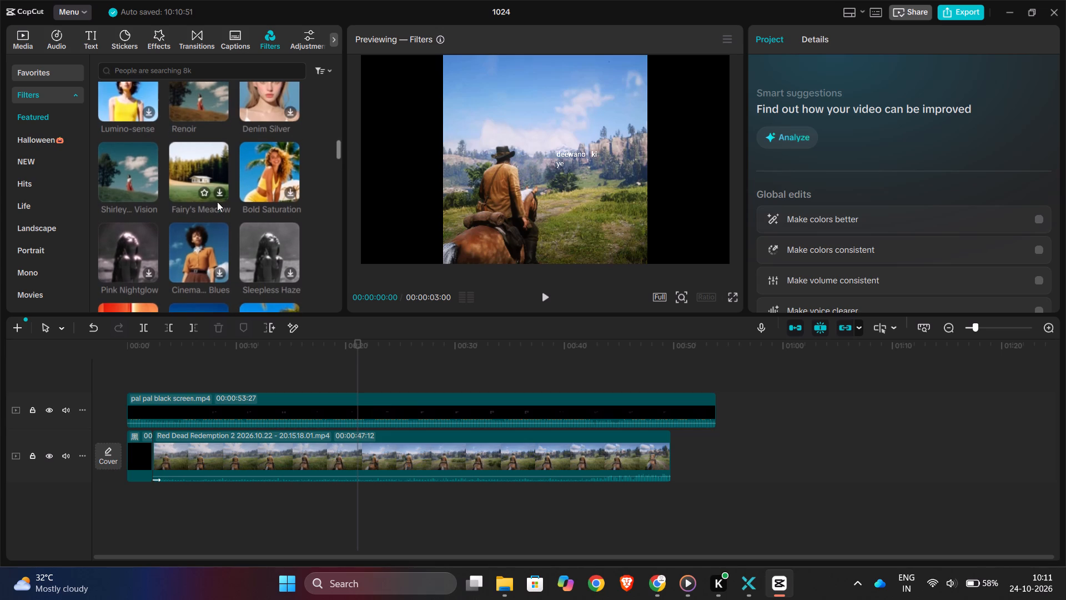
{"action": "scroll", "coordinate": [217, 202], "scroll_direction": "up", "scroll_amount": 1}
{"action": "left_click", "coordinate": [128, 167]}
{"action": "scroll", "coordinate": [128, 167], "scroll_direction": "up", "scroll_amount": 1}
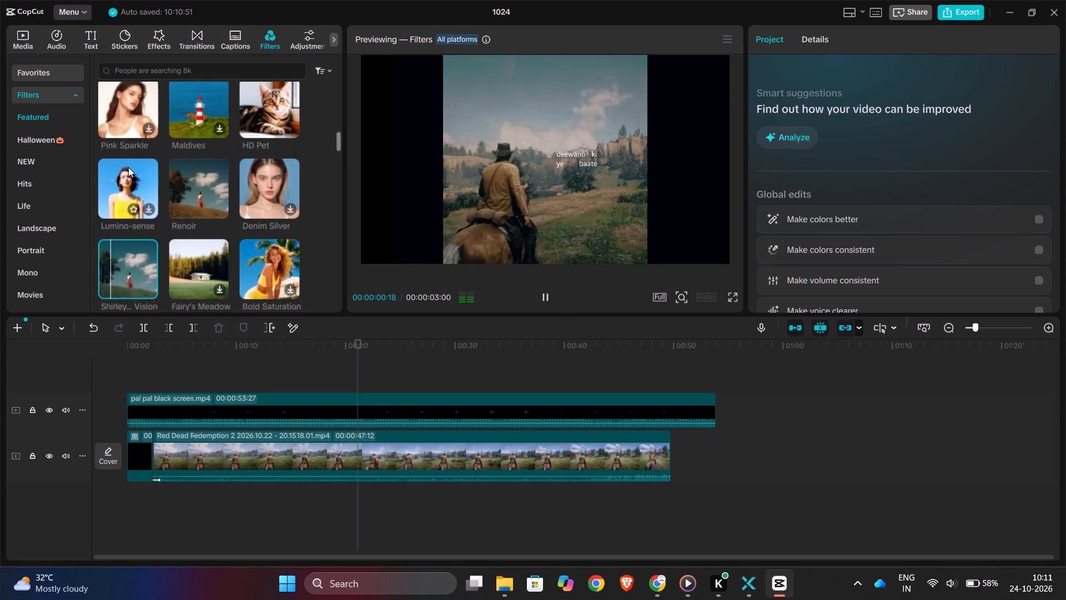
{"action": "scroll", "coordinate": [128, 167], "scroll_direction": "up", "scroll_amount": 1}
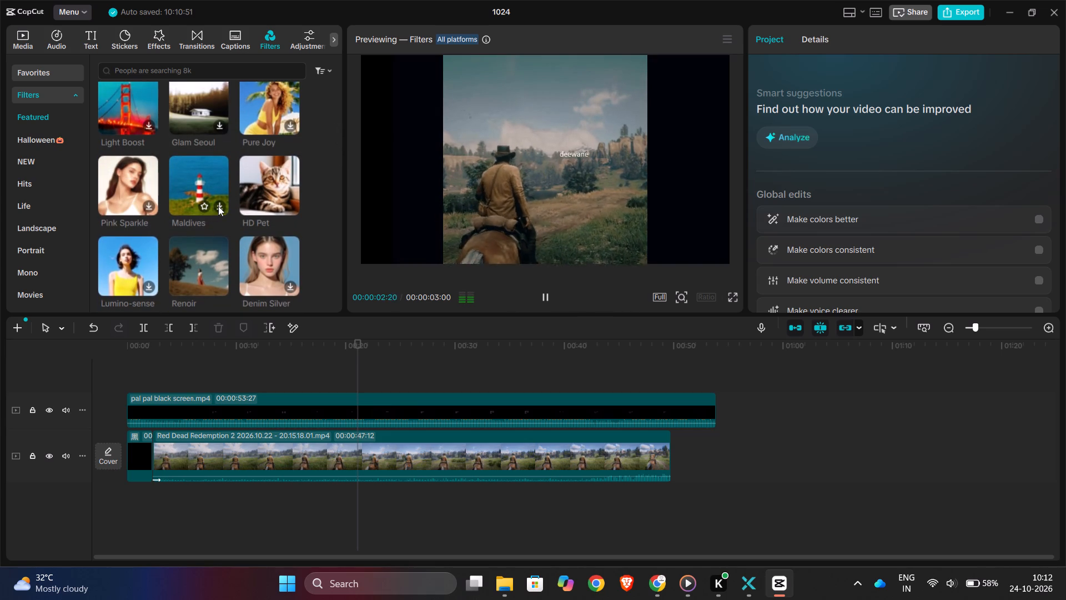
Download the Maldives filter and preview it over the gameplay and lyrics in full screen.
{"action": "left_click", "coordinate": [218, 206]}
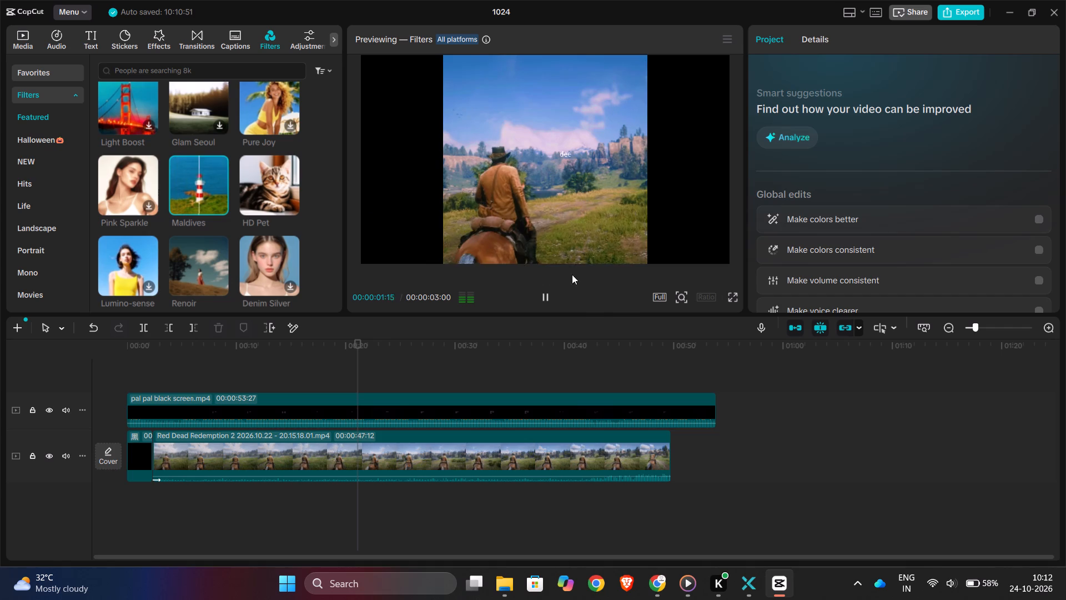
{"action": "left_click", "coordinate": [730, 298]}
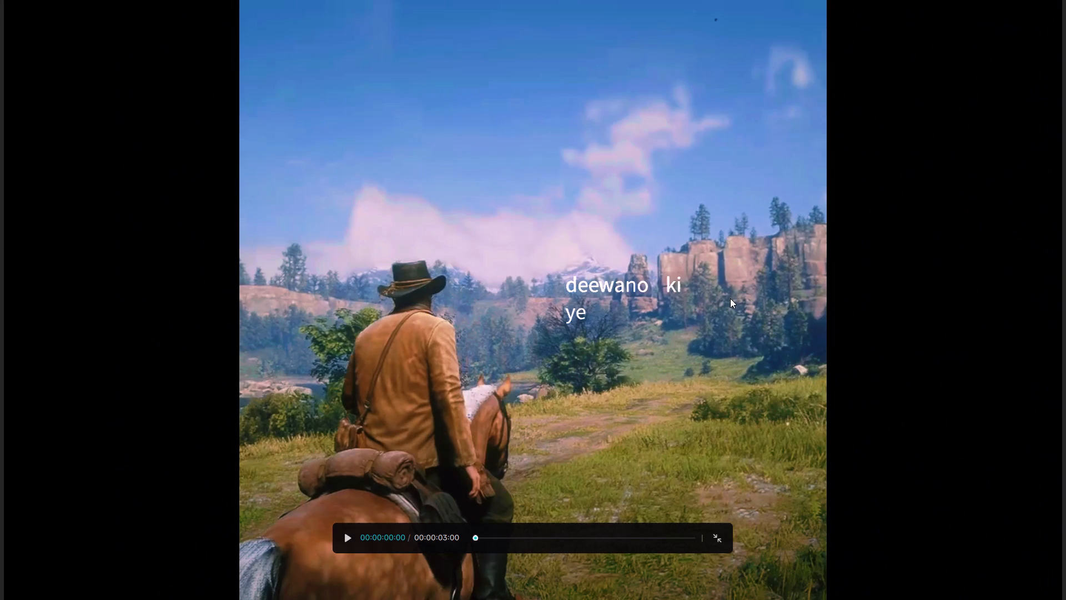
{"action": "key", "text": "space"}
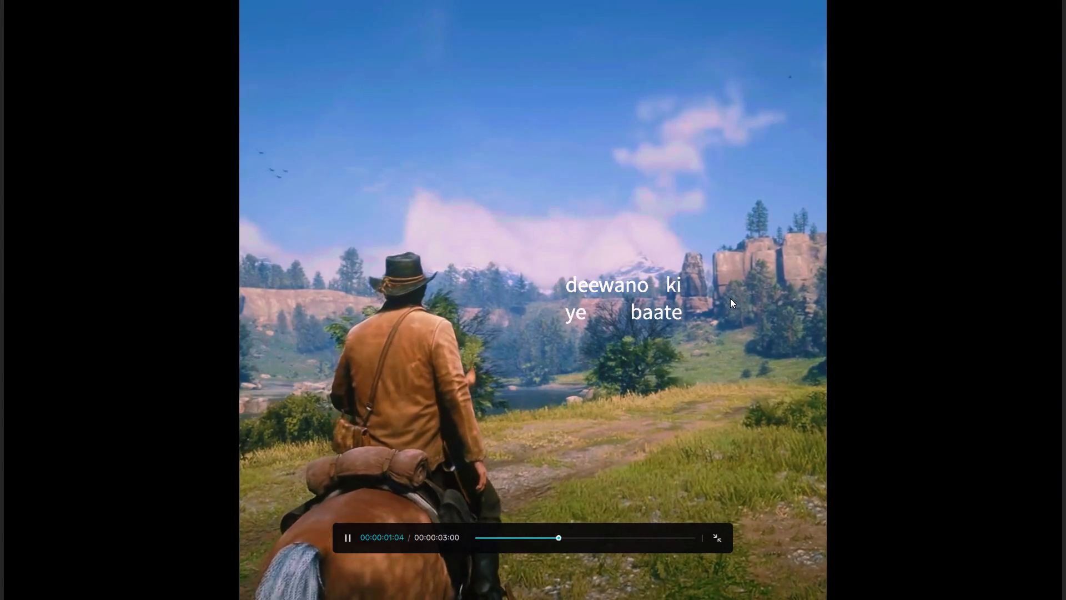
{"action": "key", "text": "Escape"}
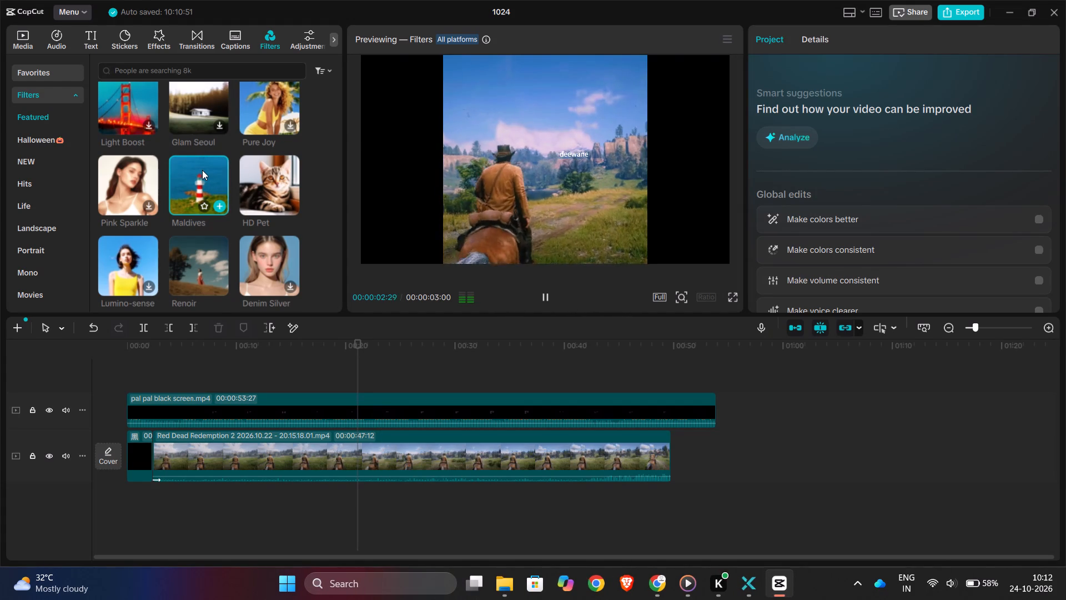
Add the Maldives filter above the lyrics overlay at the timeline start and extend it to just past the end of the gameplay clip.
{"action": "left_click_drag", "start_coordinate": [202, 170], "coordinate": [126, 374]}
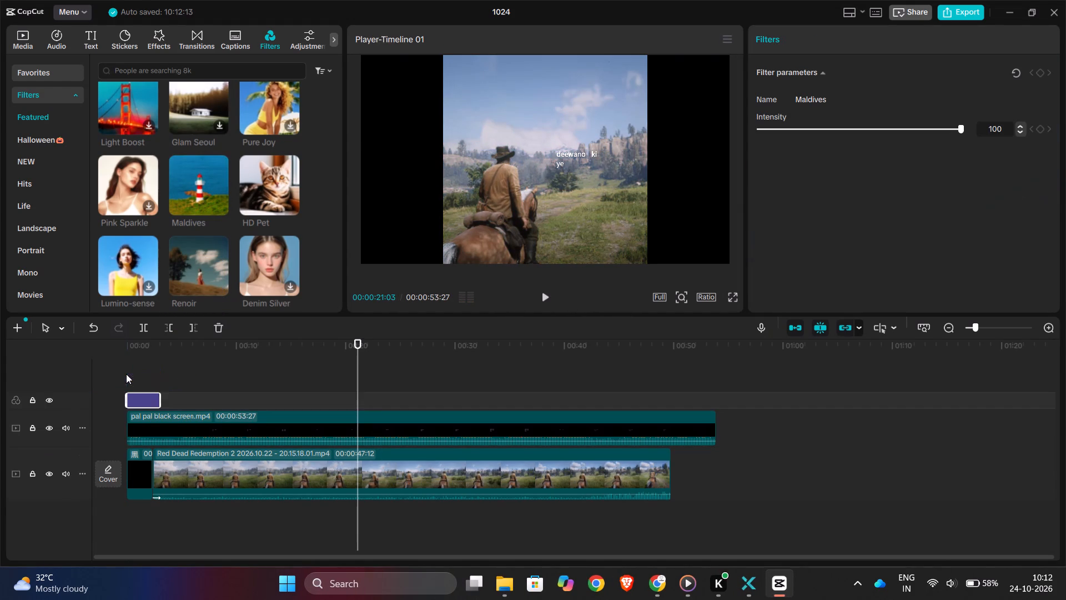
{"action": "left_click_drag", "start_coordinate": [158, 394], "coordinate": [692, 379]}
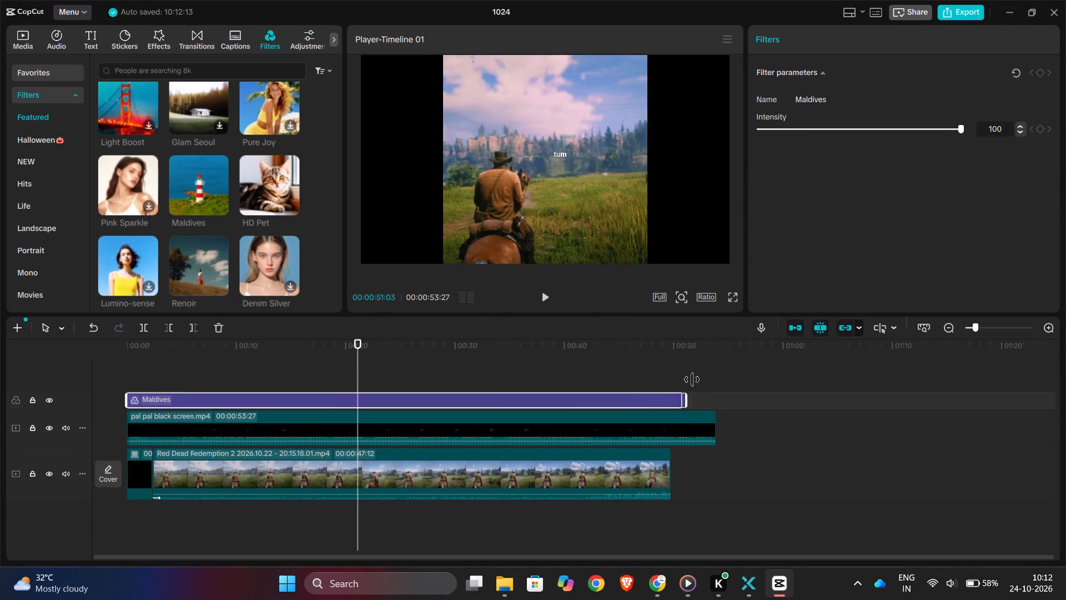
{"action": "left_click_drag", "start_coordinate": [692, 379], "coordinate": [678, 385]}
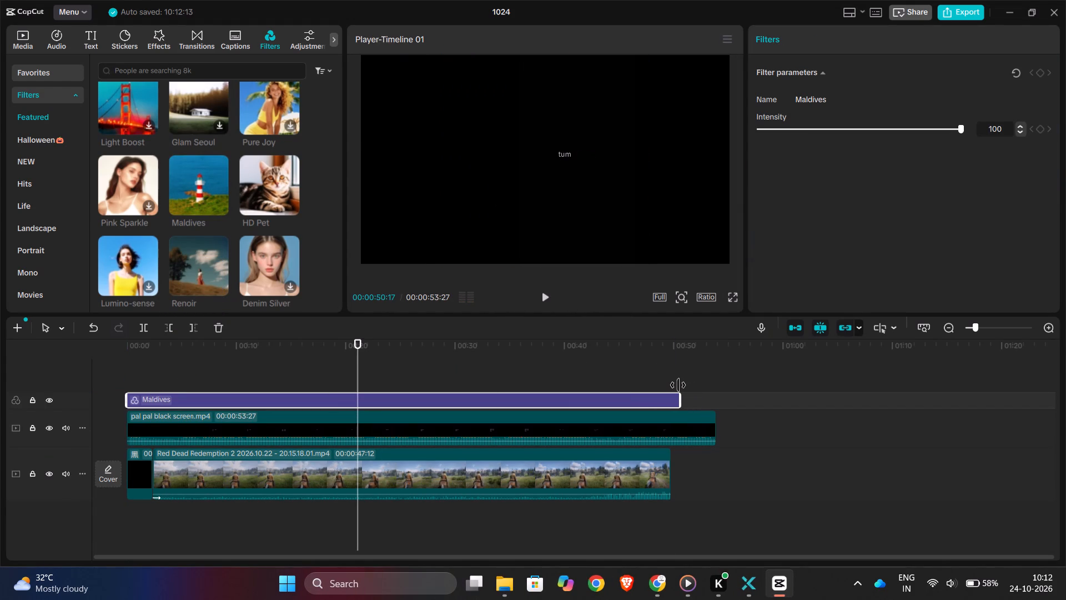
{"action": "left_click_drag", "start_coordinate": [678, 385], "coordinate": [674, 383]}
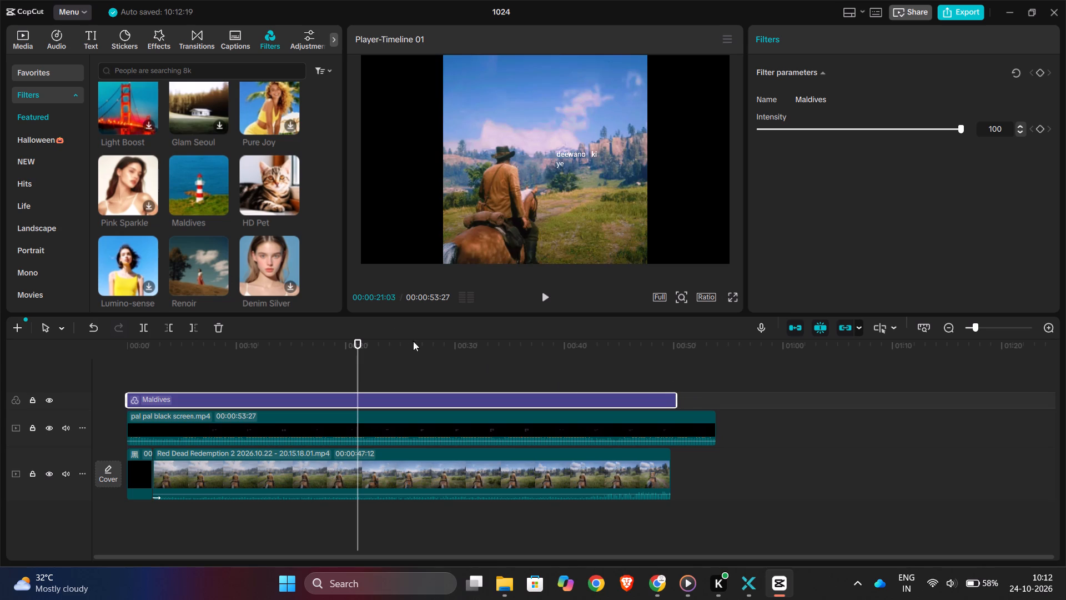
{"action": "left_click_drag", "start_coordinate": [494, 362], "coordinate": [500, 363]}
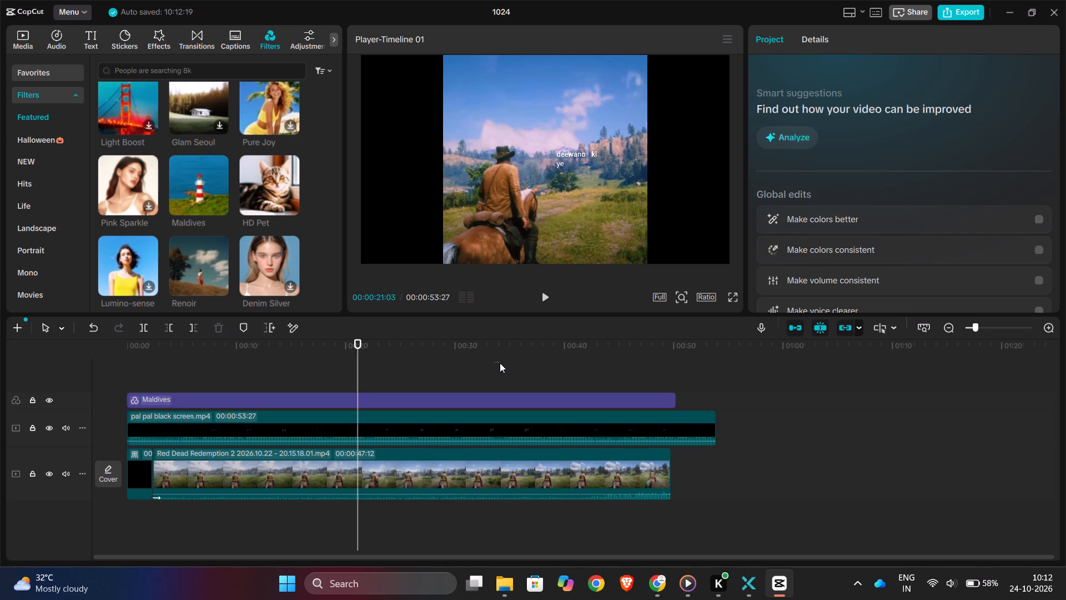
{"action": "left_click_drag", "start_coordinate": [500, 363], "coordinate": [500, 362]}
Play back the filtered edit in full screen from about 37 seconds to near the end, and again from the start.
{"action": "left_click_drag", "start_coordinate": [356, 364], "coordinate": [535, 374]}
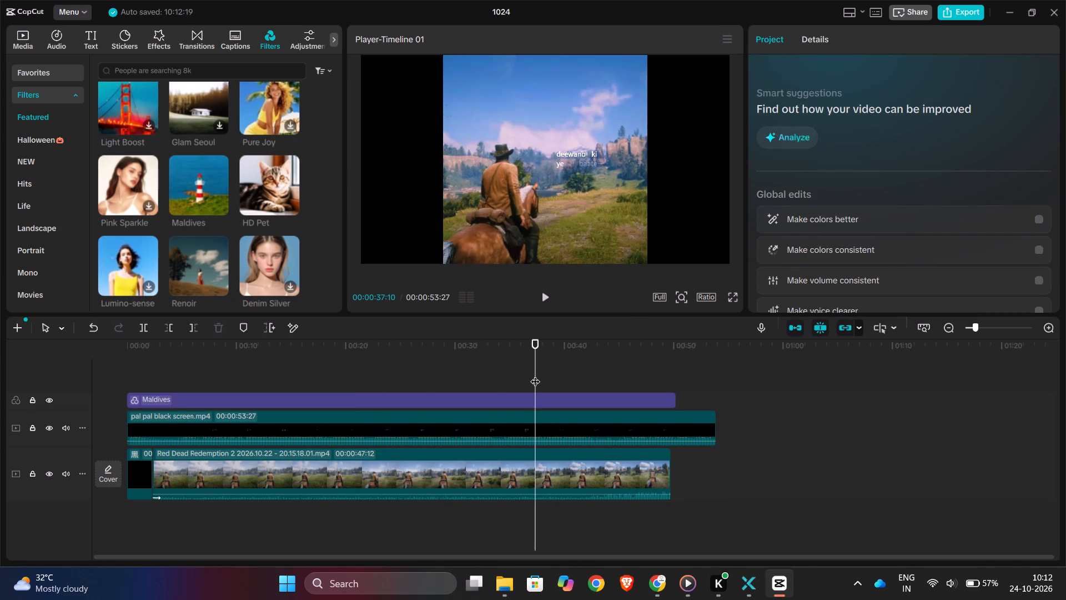
{"action": "key", "text": "space"}
{"action": "key", "text": "f"}
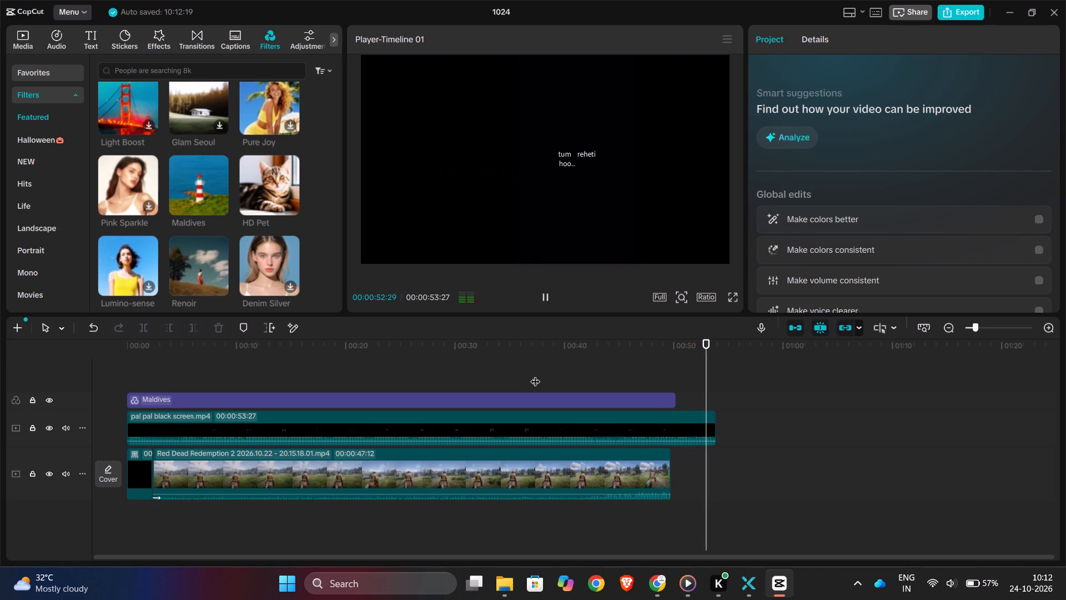
{"action": "key", "text": "space"}
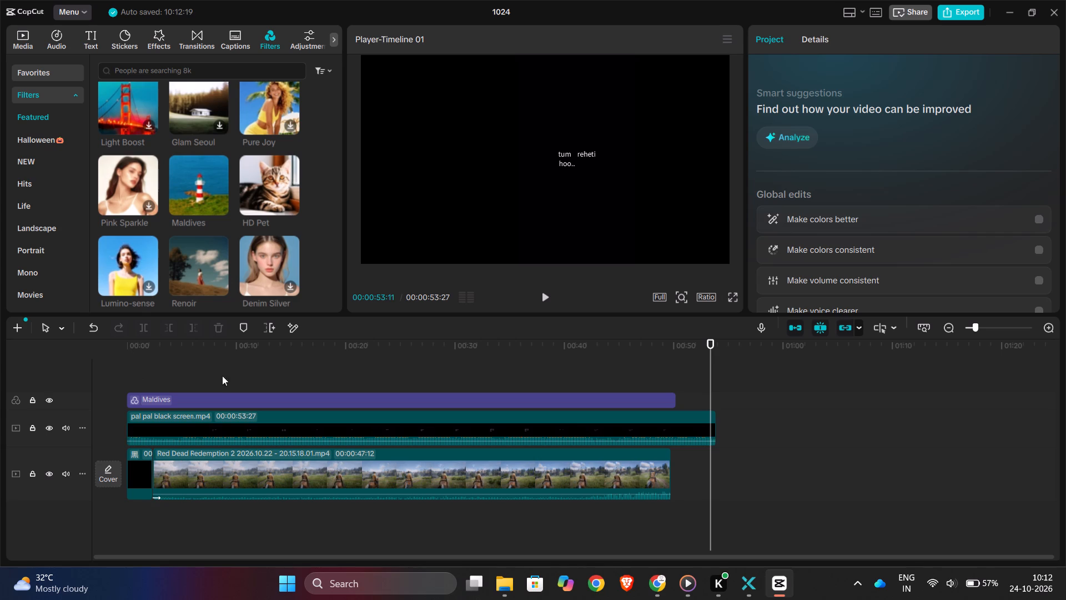
{"action": "left_click_drag", "start_coordinate": [217, 341], "coordinate": [109, 337]}
{"action": "key", "text": "space"}
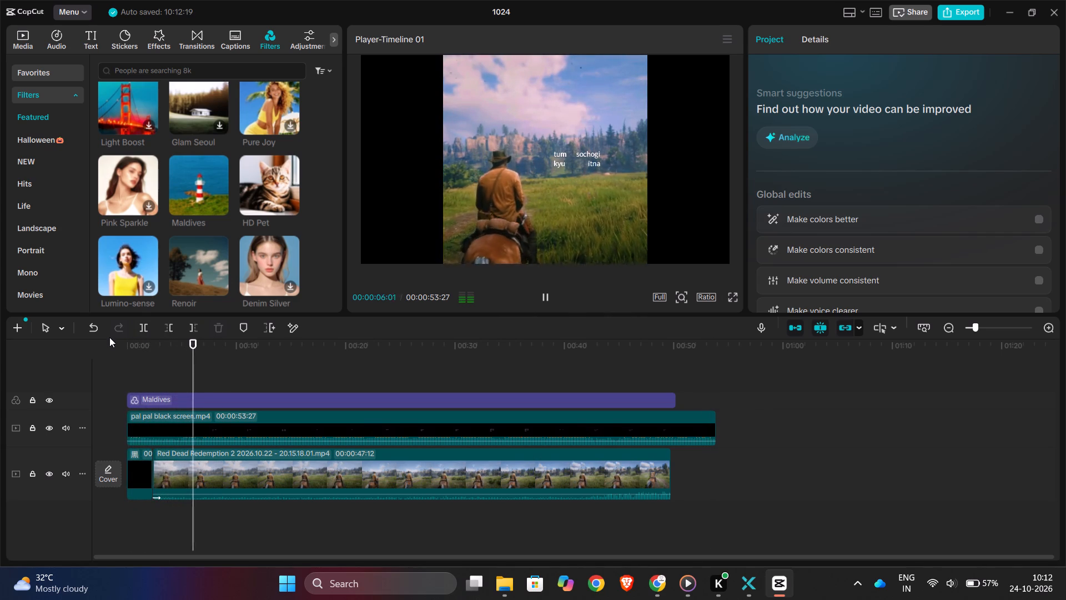
{"action": "key", "text": "Escape"}
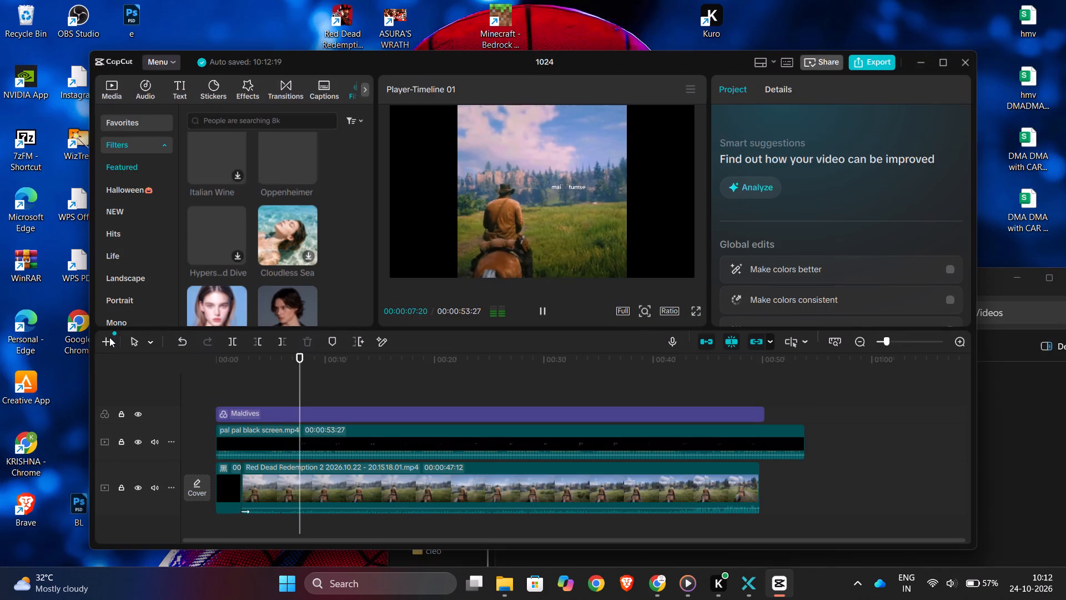
{"action": "left_click", "coordinate": [941, 62]}
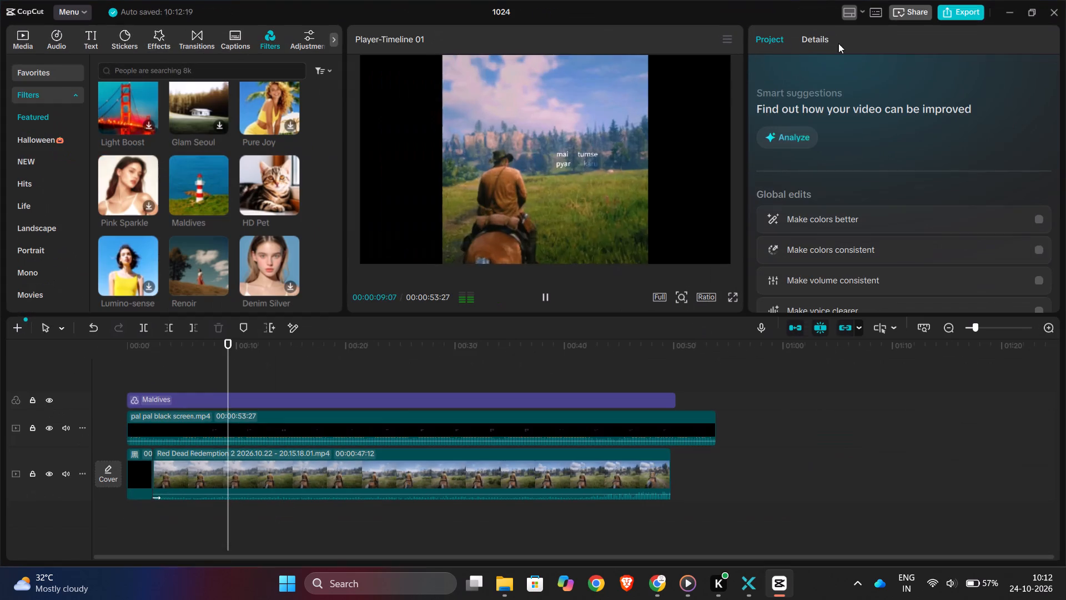
Export the video under the name "rdr 2 pal pal" with the frame rate set to 60fps.
{"action": "left_click", "coordinate": [979, 11]}
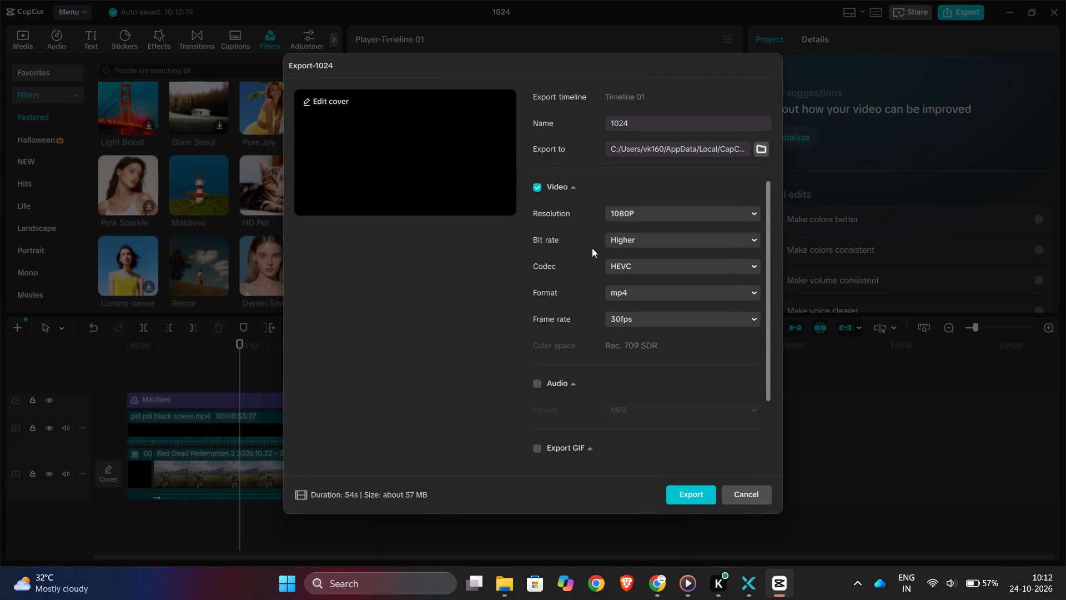
{"action": "left_click_drag", "start_coordinate": [646, 124], "coordinate": [573, 130]}
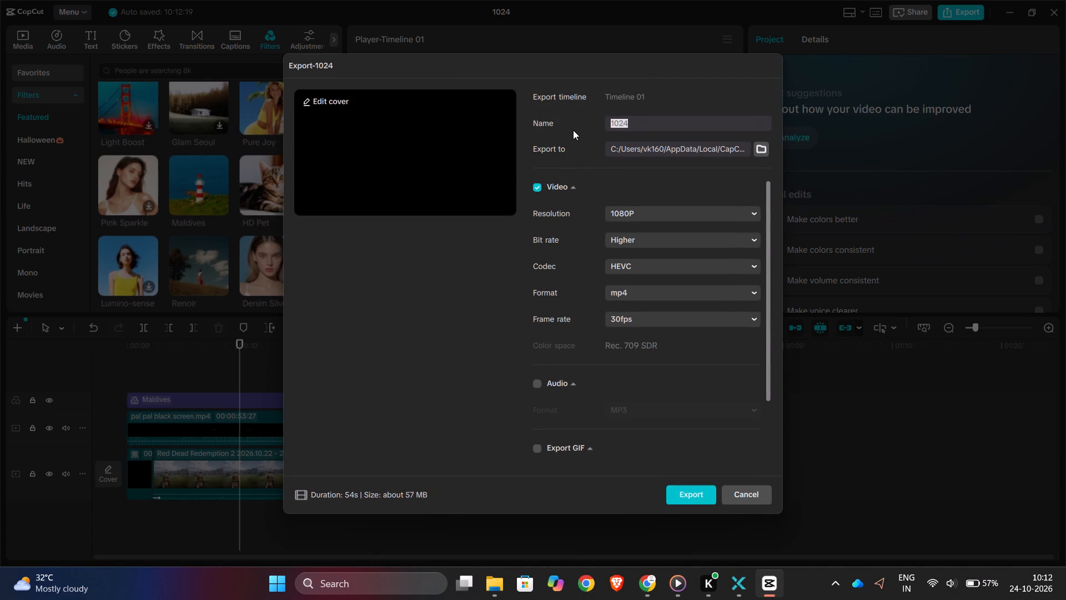
{"action": "type", "text": "rdr 2 pal pal"}
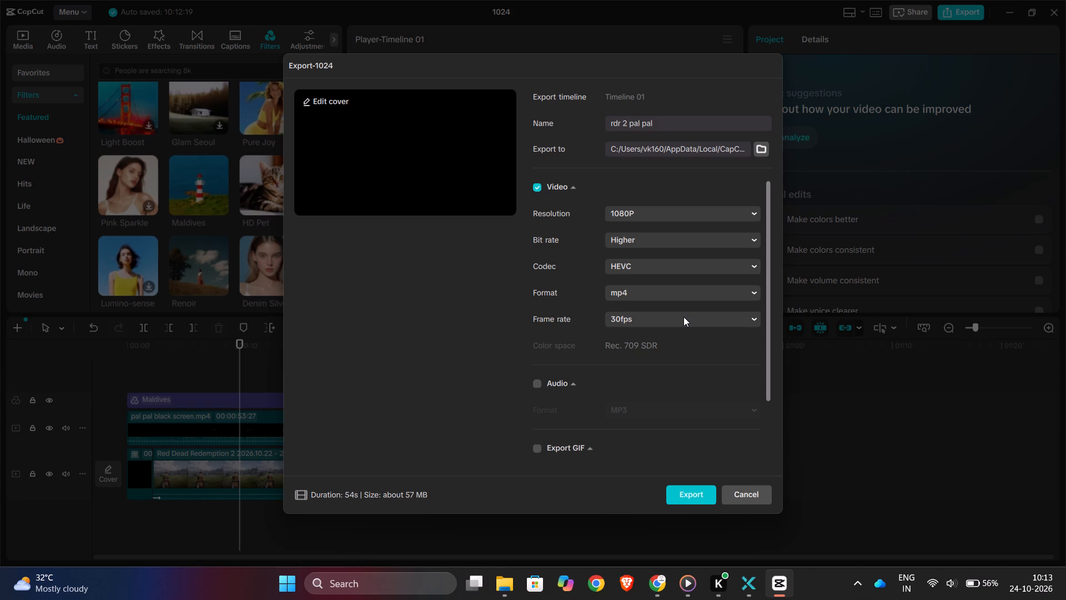
{"action": "left_click", "coordinate": [683, 319]}
{"action": "left_click", "coordinate": [685, 322]}
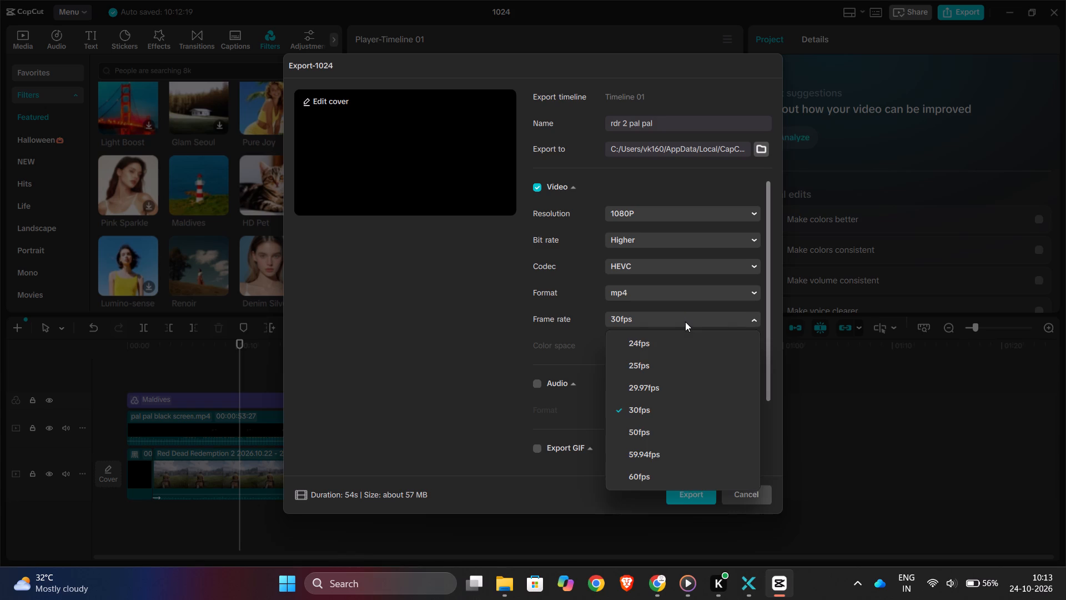
{"action": "left_click", "coordinate": [647, 477]}
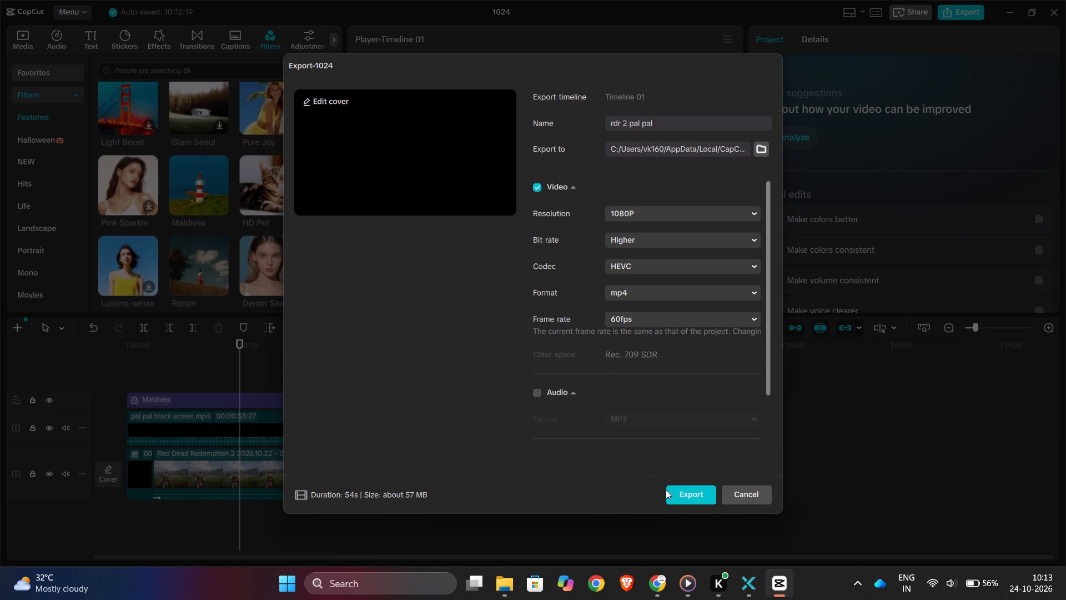
{"action": "left_click", "coordinate": [671, 496]}
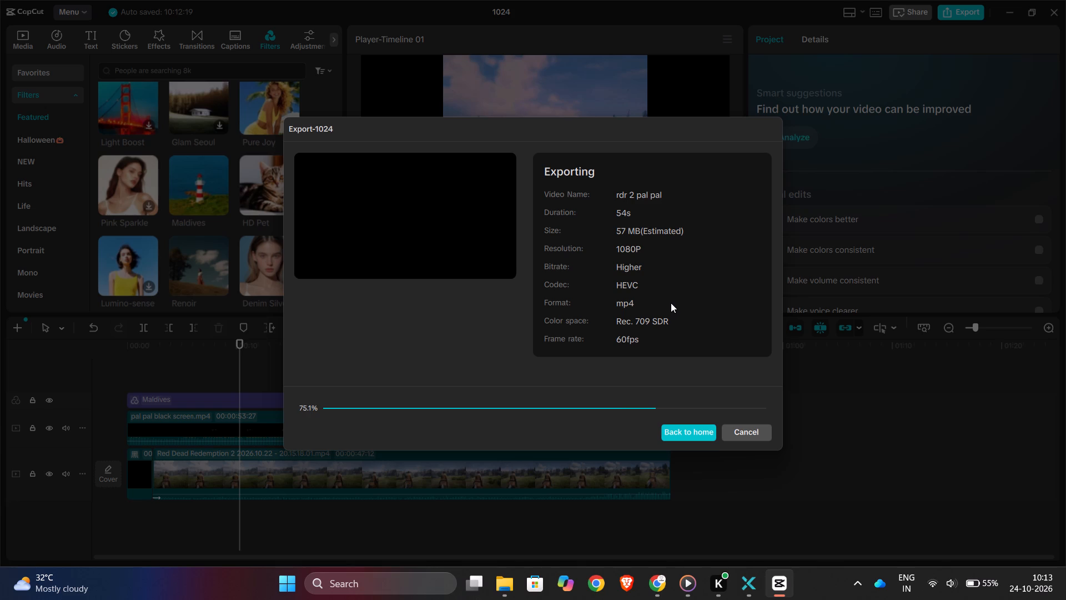
Disconnect the computer from its current Wi-Fi network while the export runs.
{"action": "left_click", "coordinate": [937, 586]}
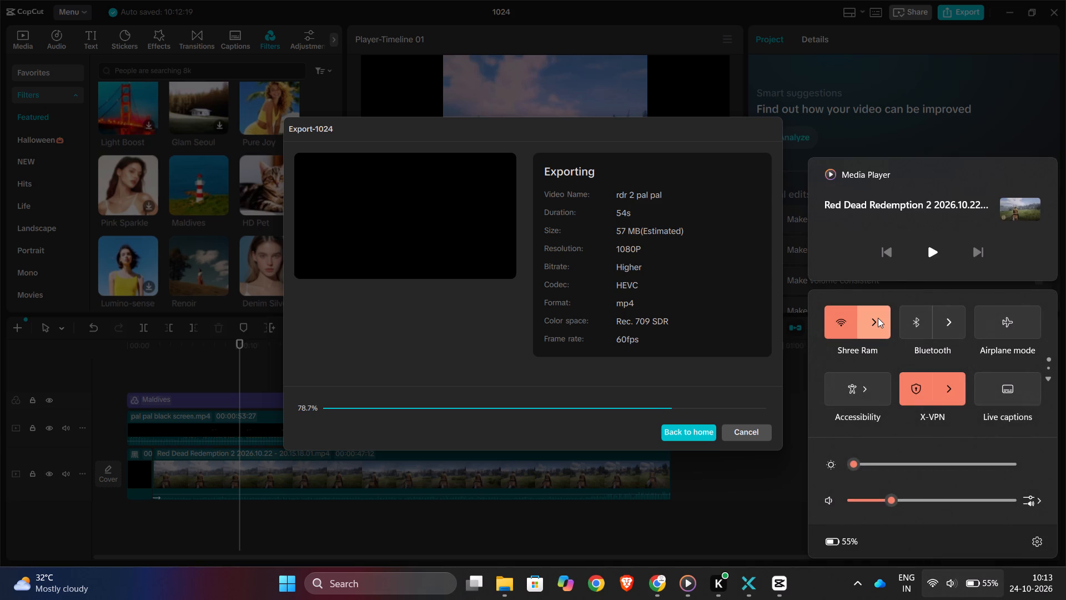
{"action": "left_click", "coordinate": [878, 318]}
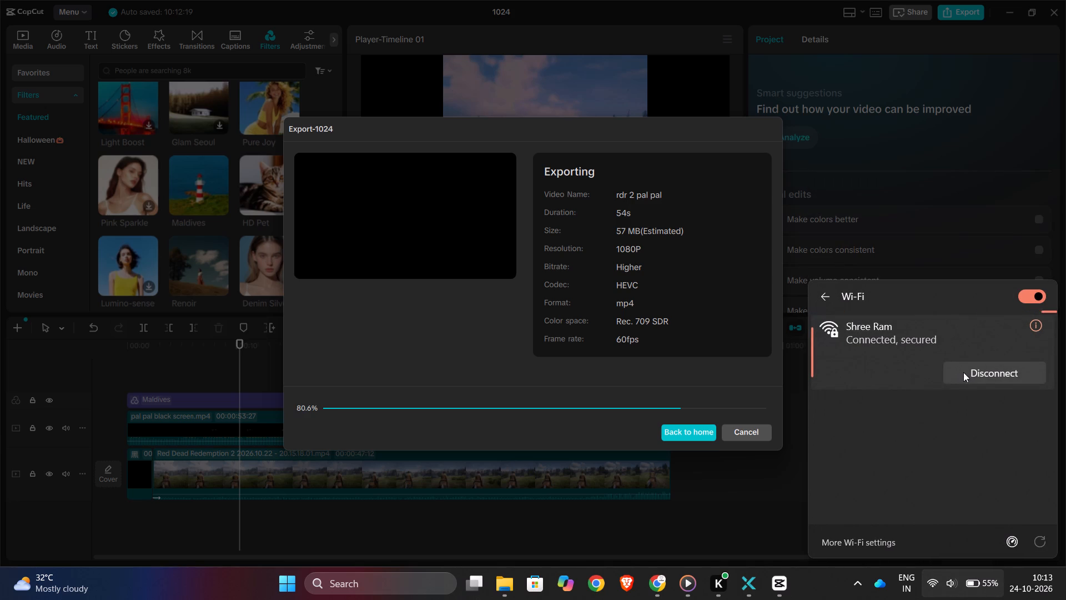
{"action": "left_click", "coordinate": [966, 373]}
Switch to X-VPN, turn the VPN connection off and quit the app completely.
{"action": "left_click", "coordinate": [746, 592]}
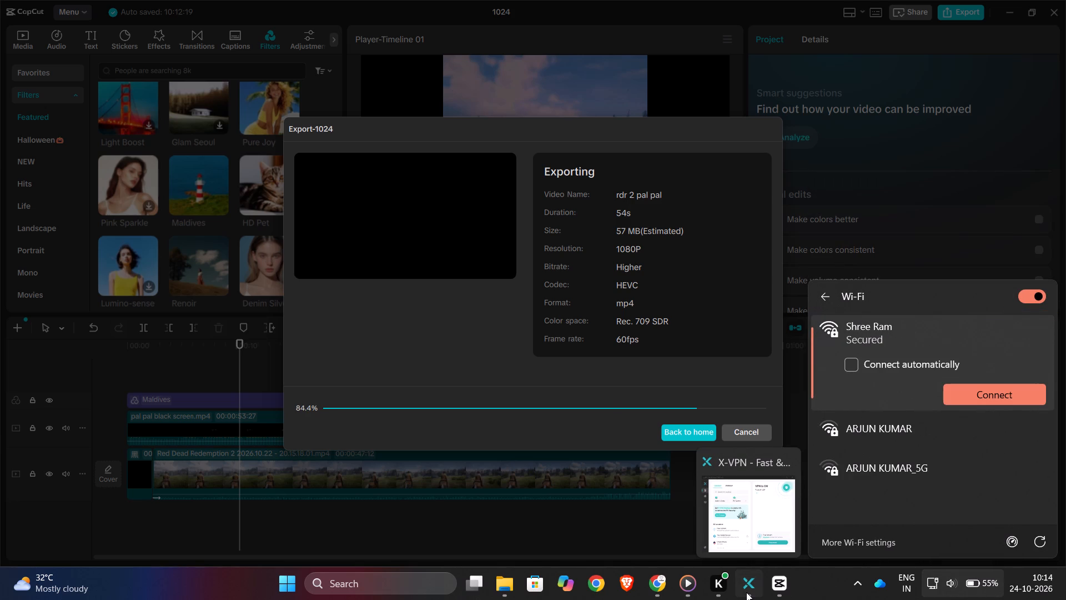
{"action": "left_click", "coordinate": [493, 418]}
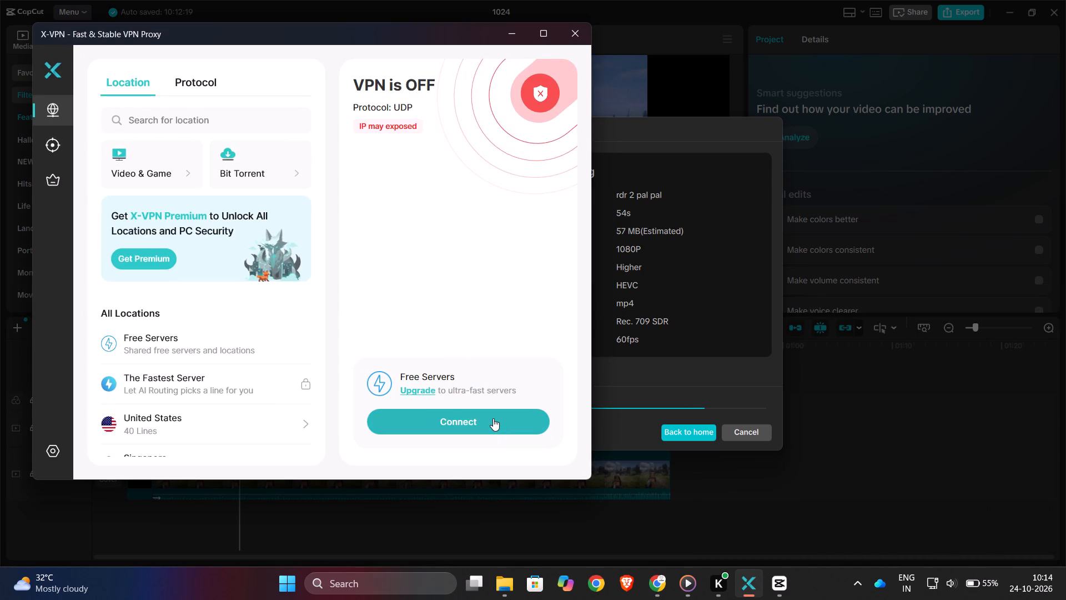
{"action": "left_click", "coordinate": [574, 44]}
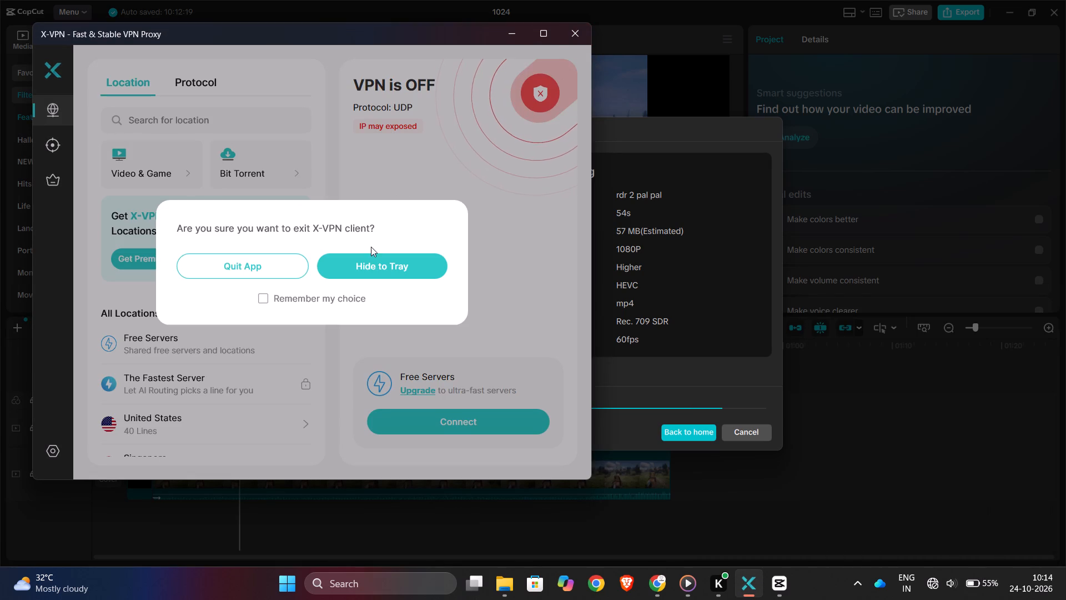
{"action": "left_click", "coordinate": [262, 267]}
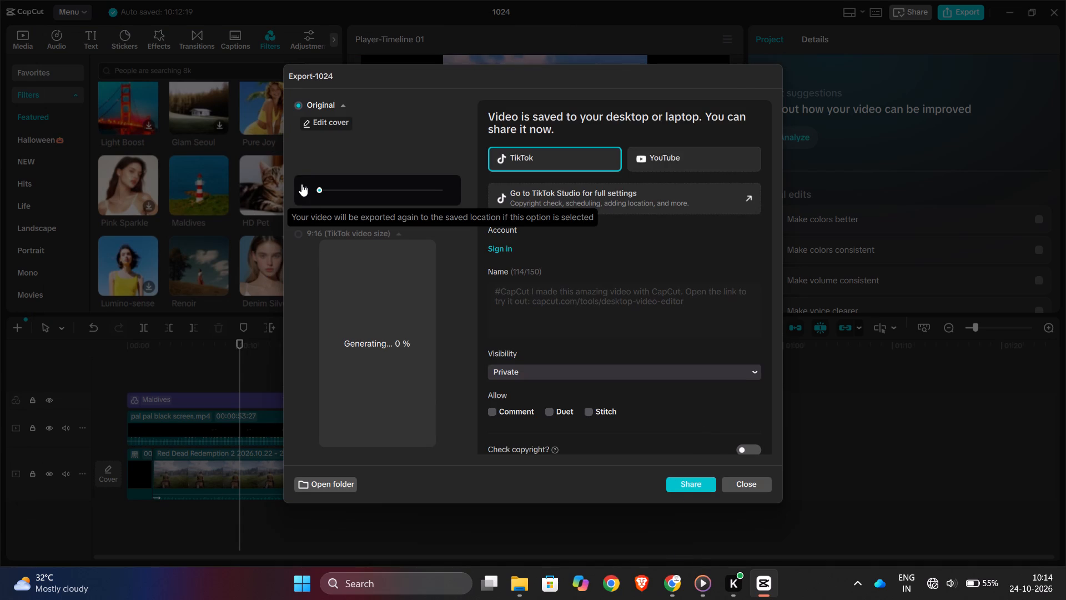
Open the folder of the exported video and share the "rdr 2 pal pal" file through Quick Share.
{"action": "left_click", "coordinate": [301, 184]}
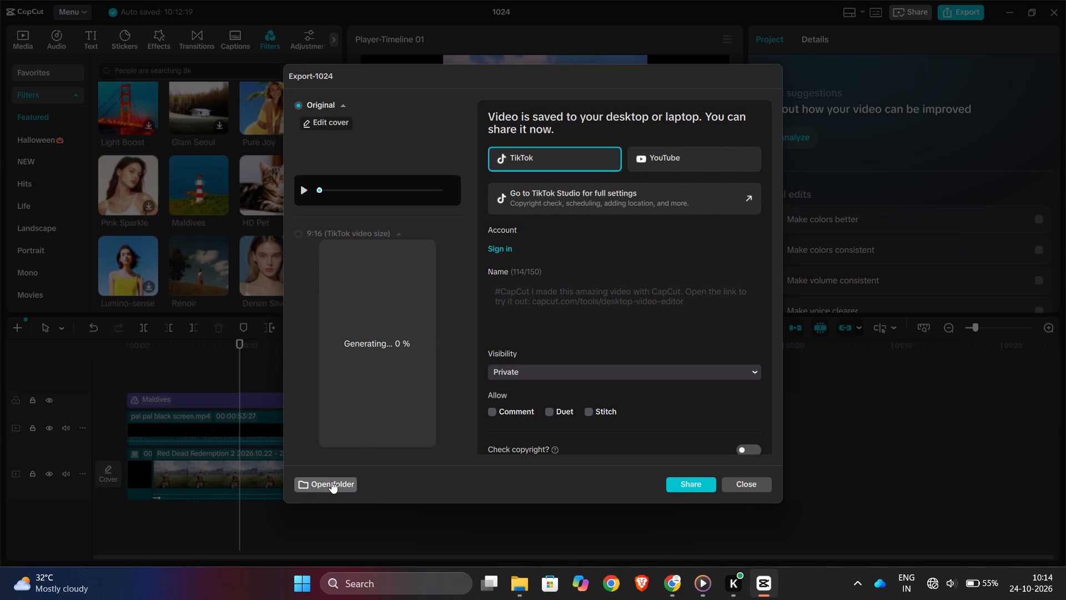
{"action": "left_click", "coordinate": [331, 481]}
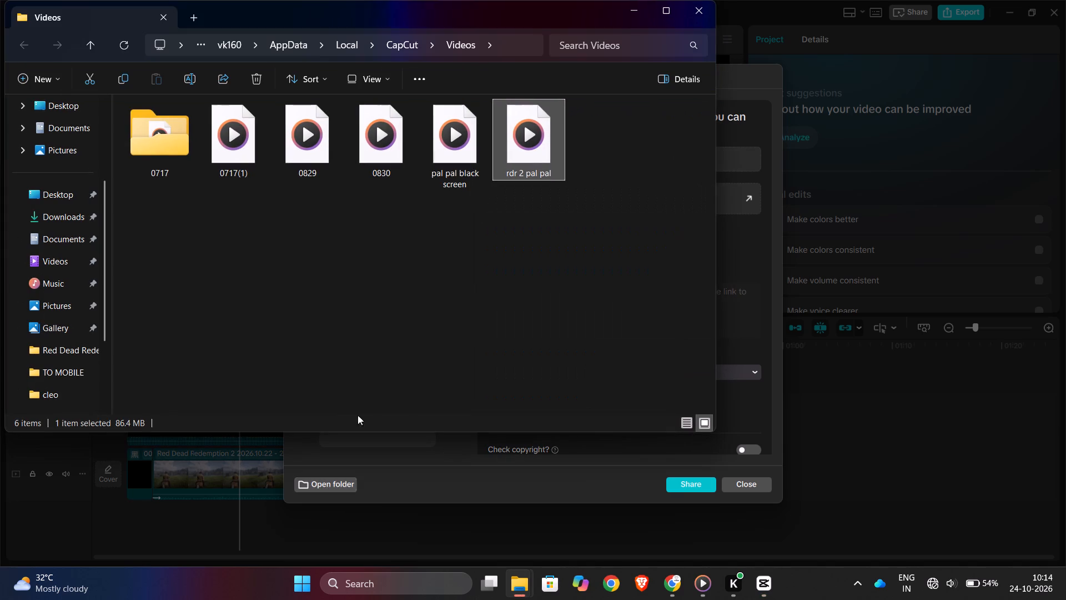
{"action": "right_click", "coordinate": [536, 132]}
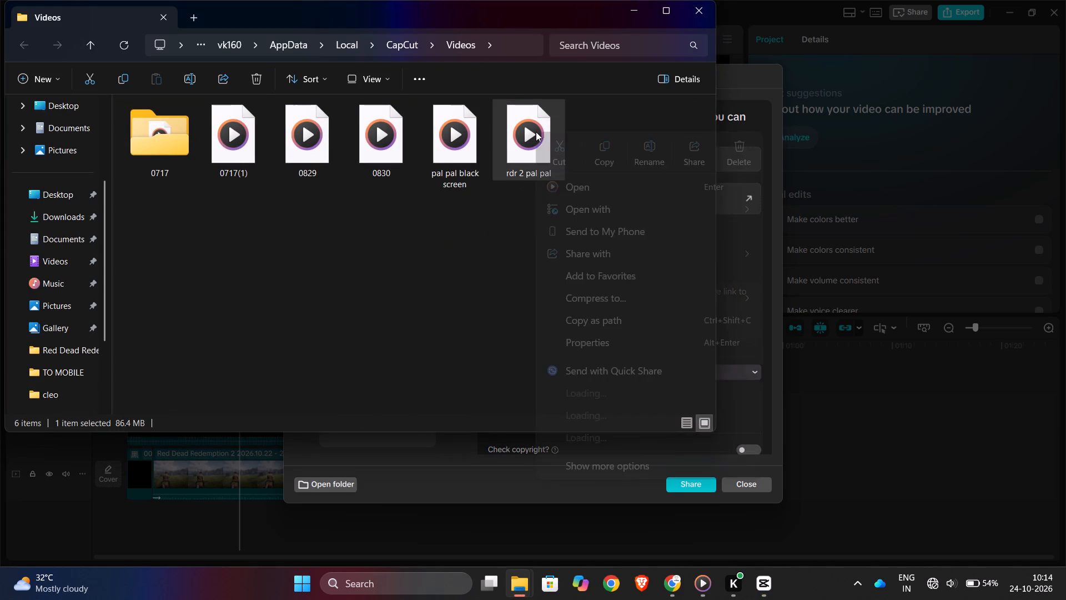
{"action": "left_click", "coordinate": [689, 149]}
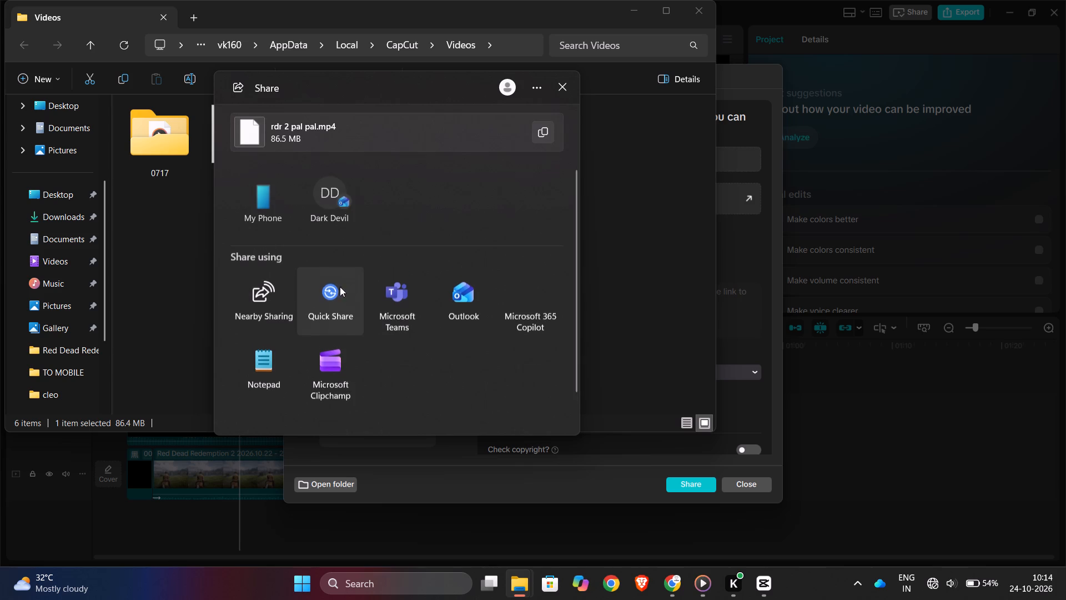
{"action": "left_click", "coordinate": [343, 297]}
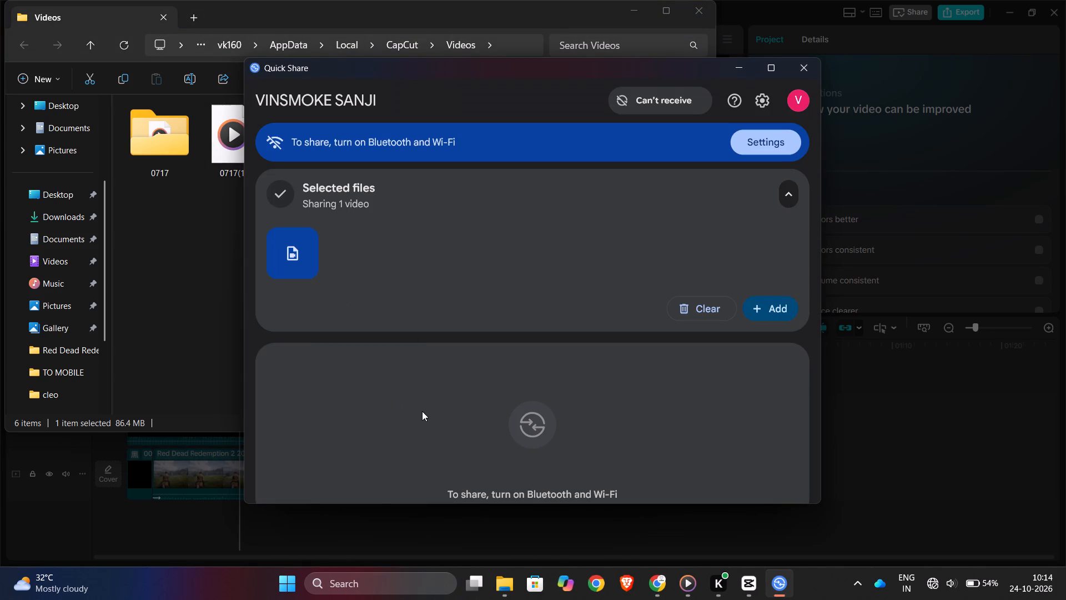
Turn on Bluetooth, send the selected video to the Galaxy M35 5G, and close Quick Share.
{"action": "left_click", "coordinate": [985, 589]}
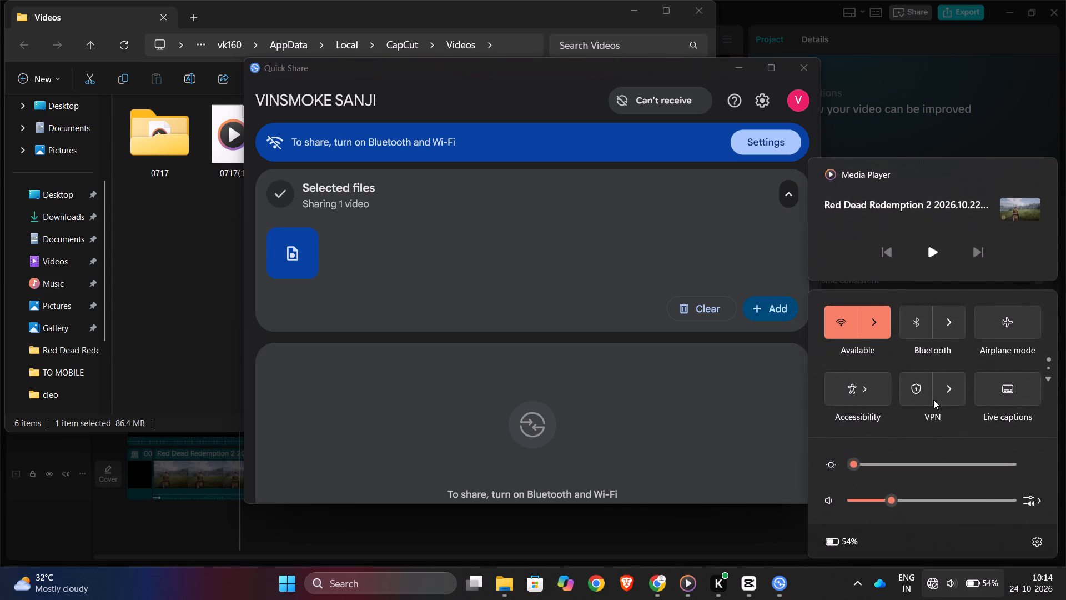
{"action": "left_click", "coordinate": [913, 313]}
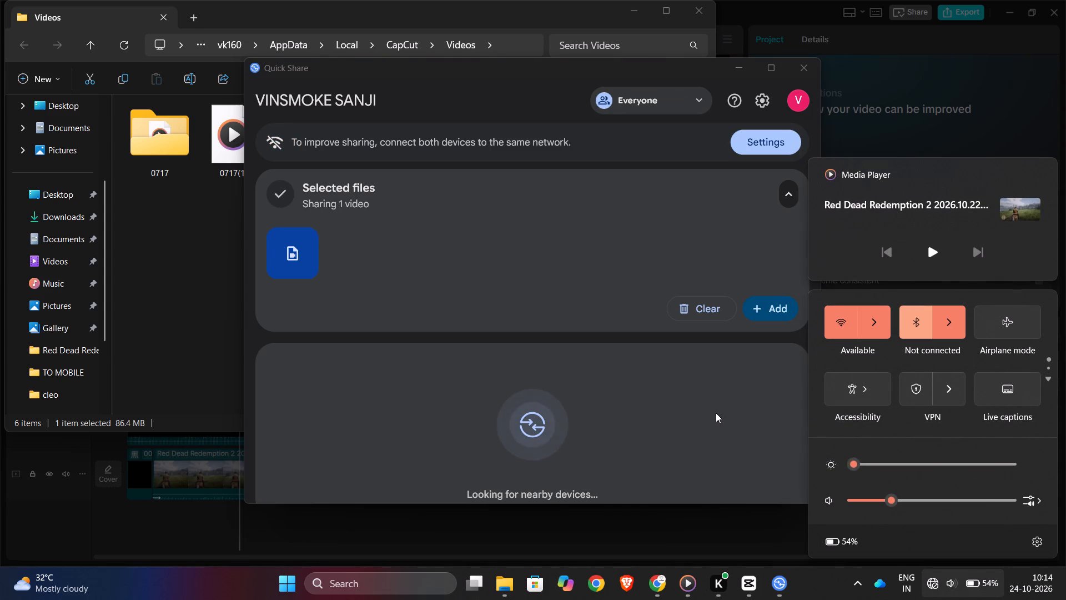
{"action": "left_click", "coordinate": [546, 418]}
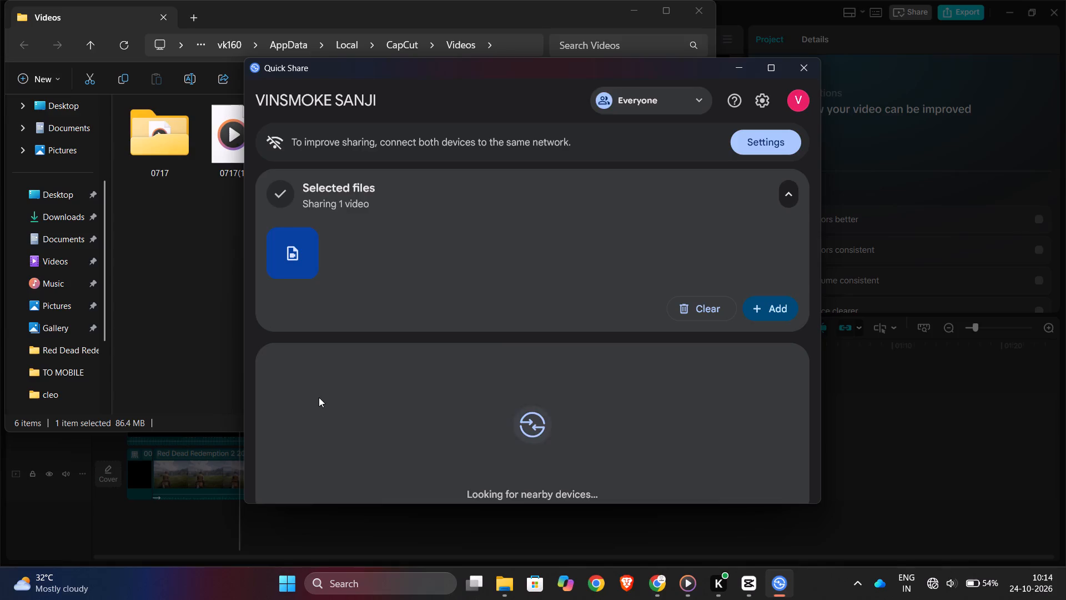
{"action": "left_click", "coordinate": [319, 397]}
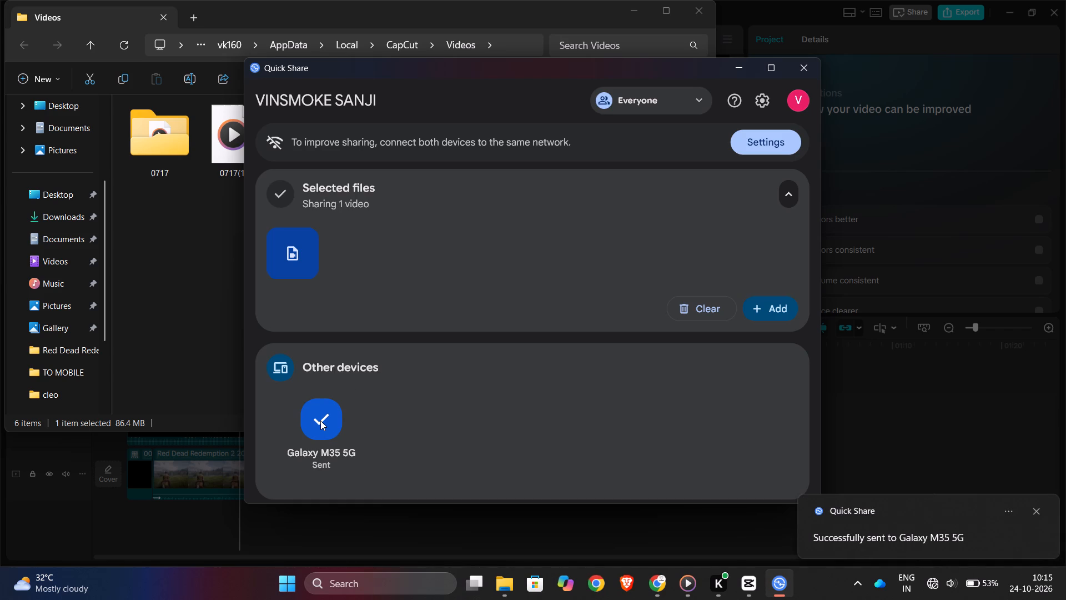
{"action": "left_click", "coordinate": [797, 71]}
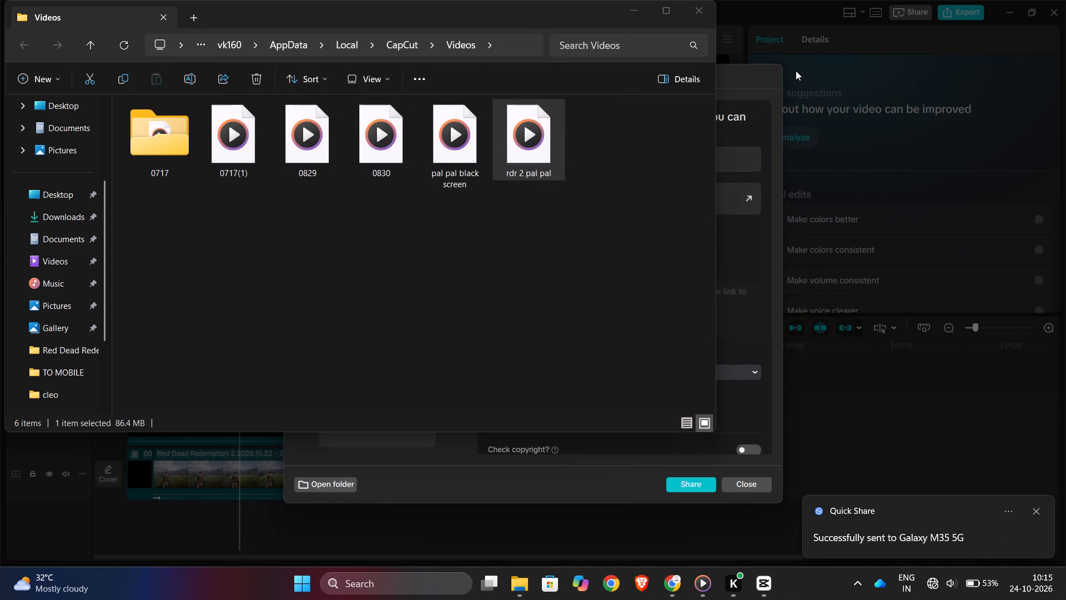
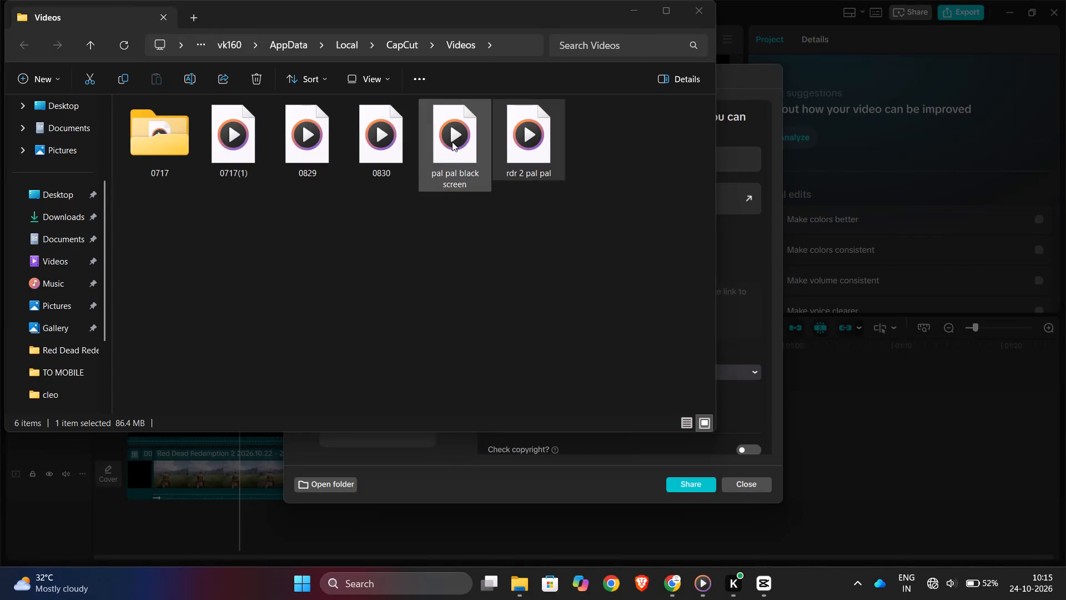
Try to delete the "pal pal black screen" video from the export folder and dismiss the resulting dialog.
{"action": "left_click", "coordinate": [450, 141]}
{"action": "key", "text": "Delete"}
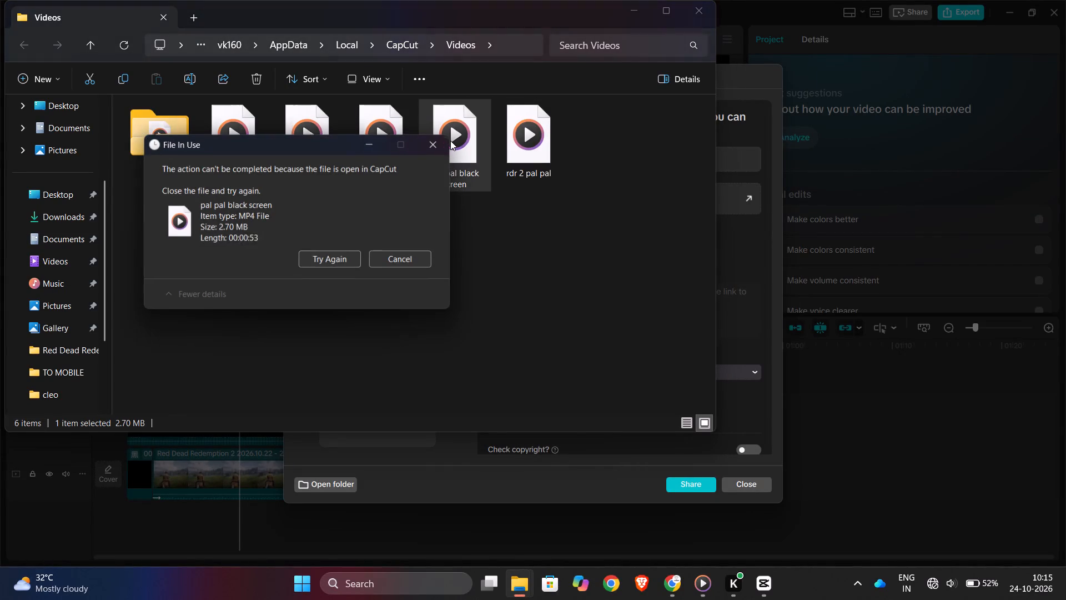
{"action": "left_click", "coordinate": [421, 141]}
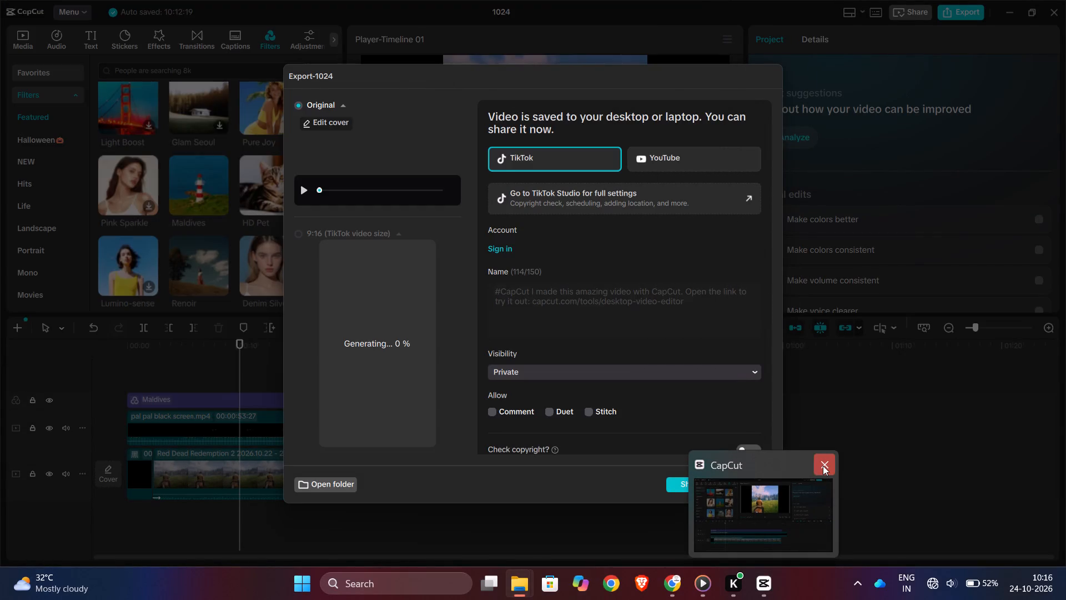
Switch back to CapCut and close the finished export window of project 1024.
{"action": "left_click", "coordinate": [823, 466]}
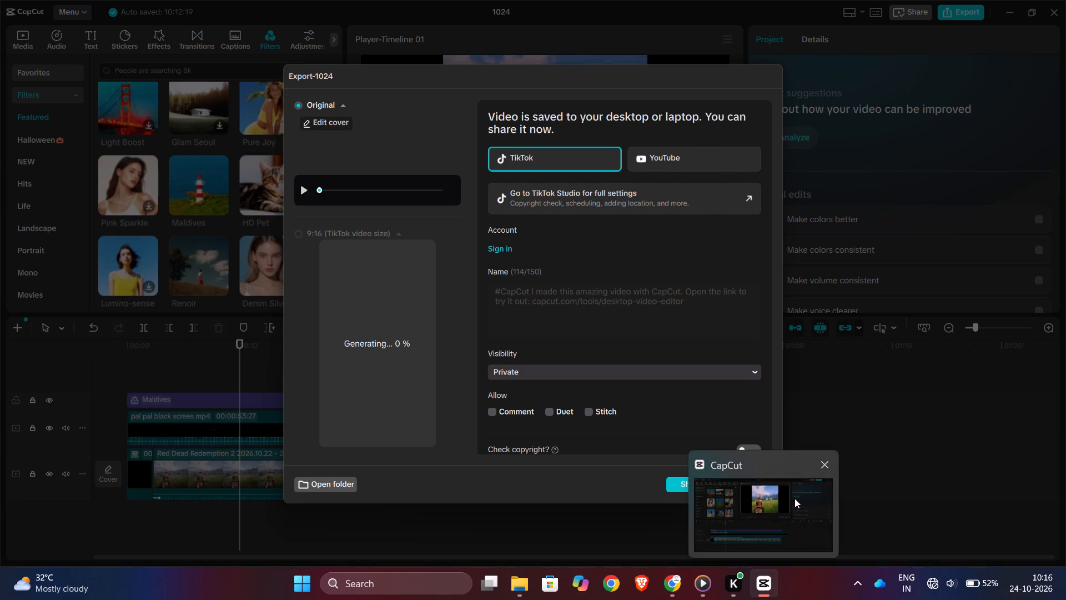
{"action": "left_click", "coordinate": [795, 498]}
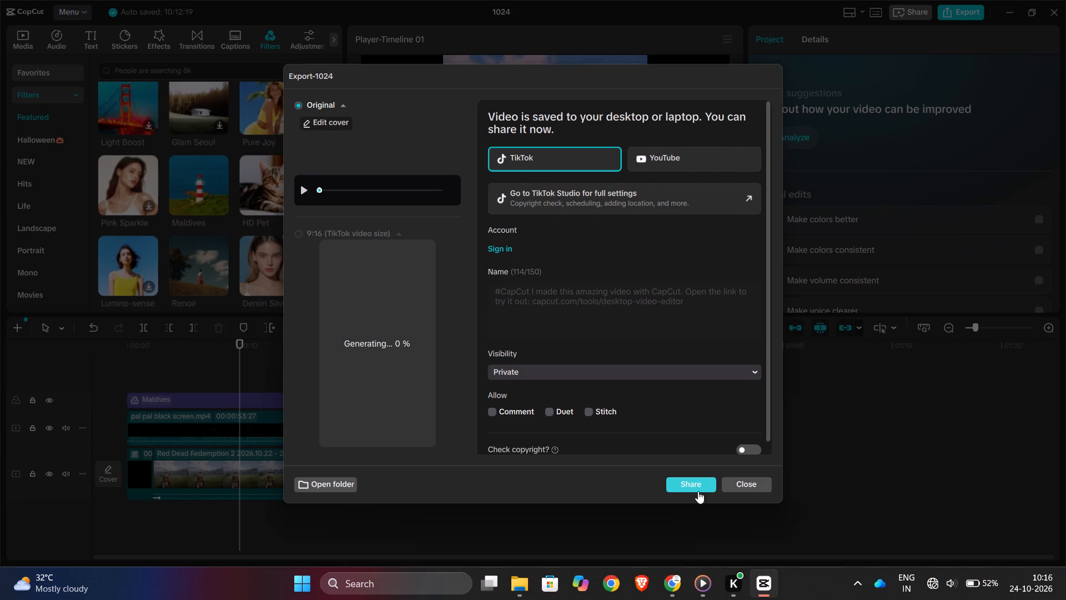
{"action": "left_click", "coordinate": [746, 485]}
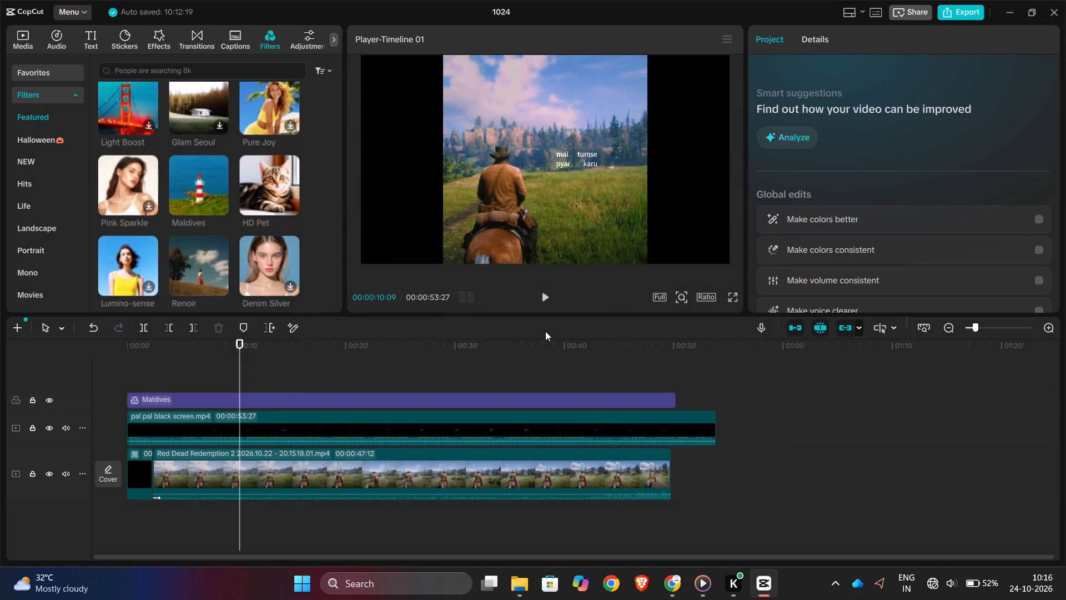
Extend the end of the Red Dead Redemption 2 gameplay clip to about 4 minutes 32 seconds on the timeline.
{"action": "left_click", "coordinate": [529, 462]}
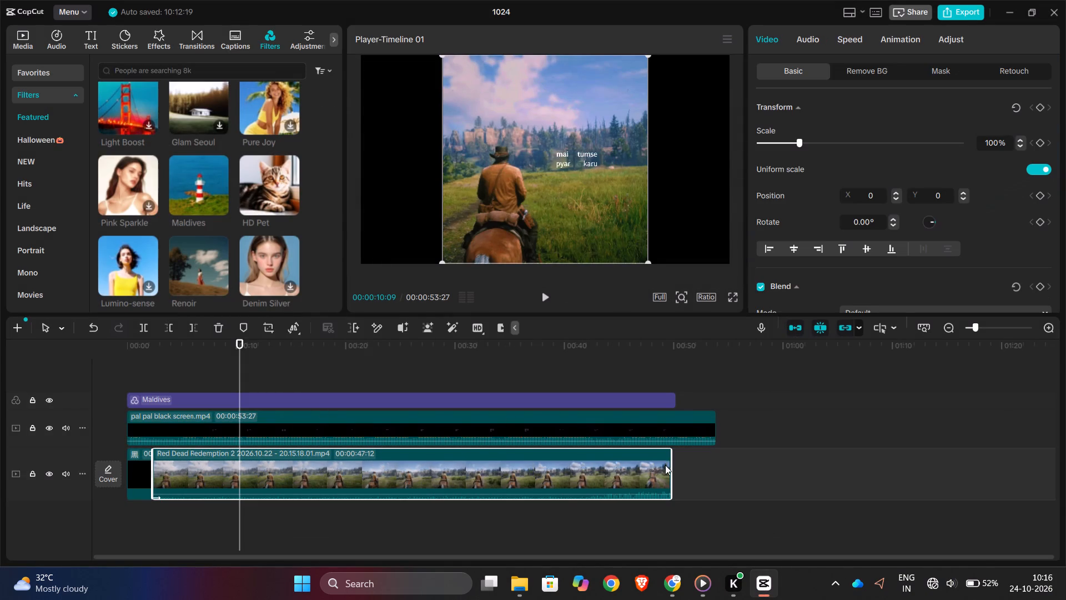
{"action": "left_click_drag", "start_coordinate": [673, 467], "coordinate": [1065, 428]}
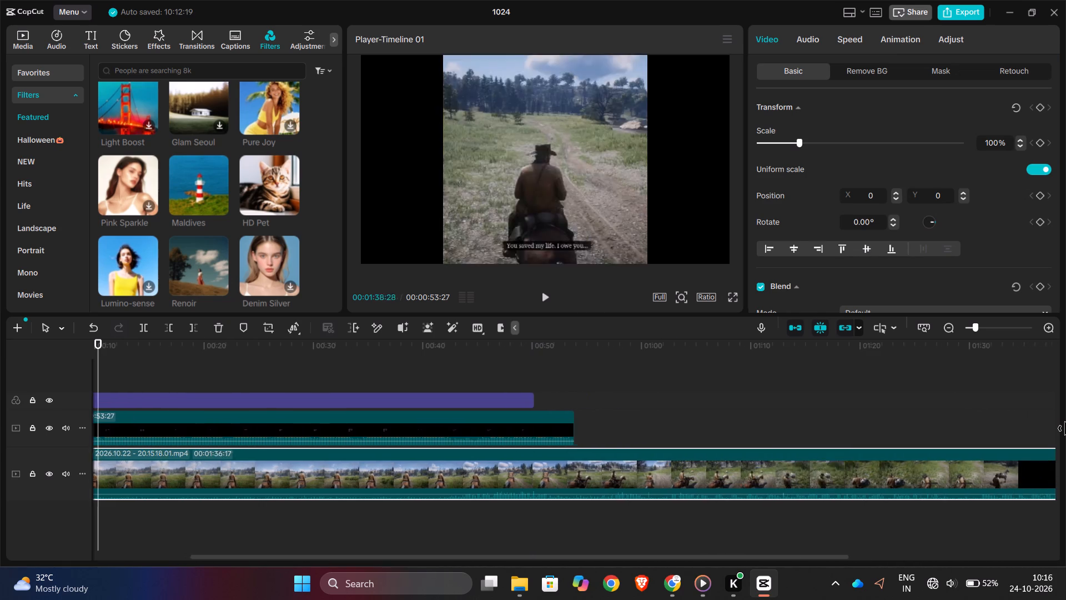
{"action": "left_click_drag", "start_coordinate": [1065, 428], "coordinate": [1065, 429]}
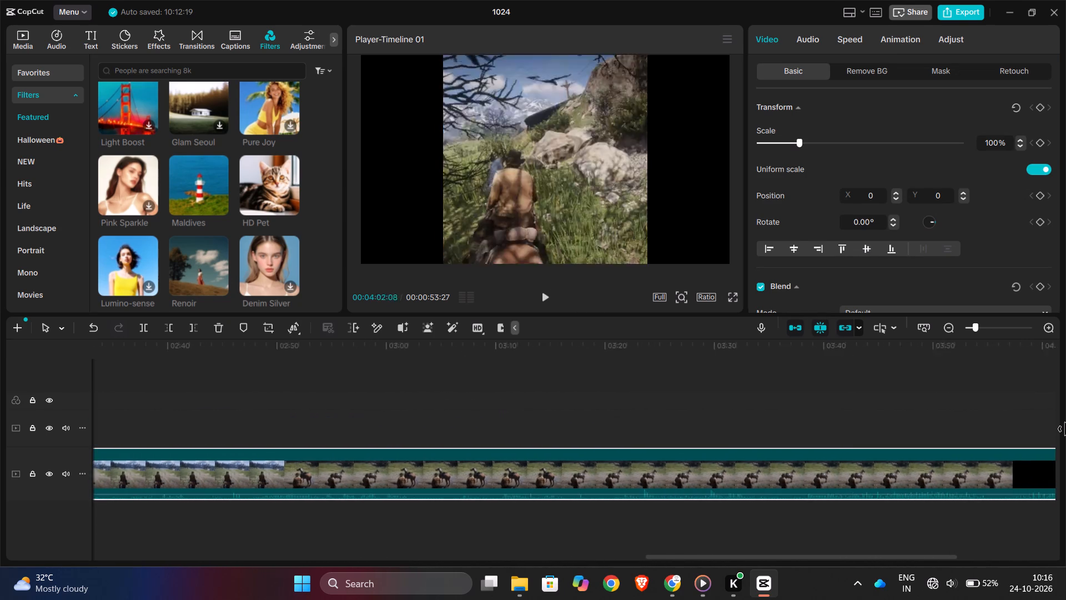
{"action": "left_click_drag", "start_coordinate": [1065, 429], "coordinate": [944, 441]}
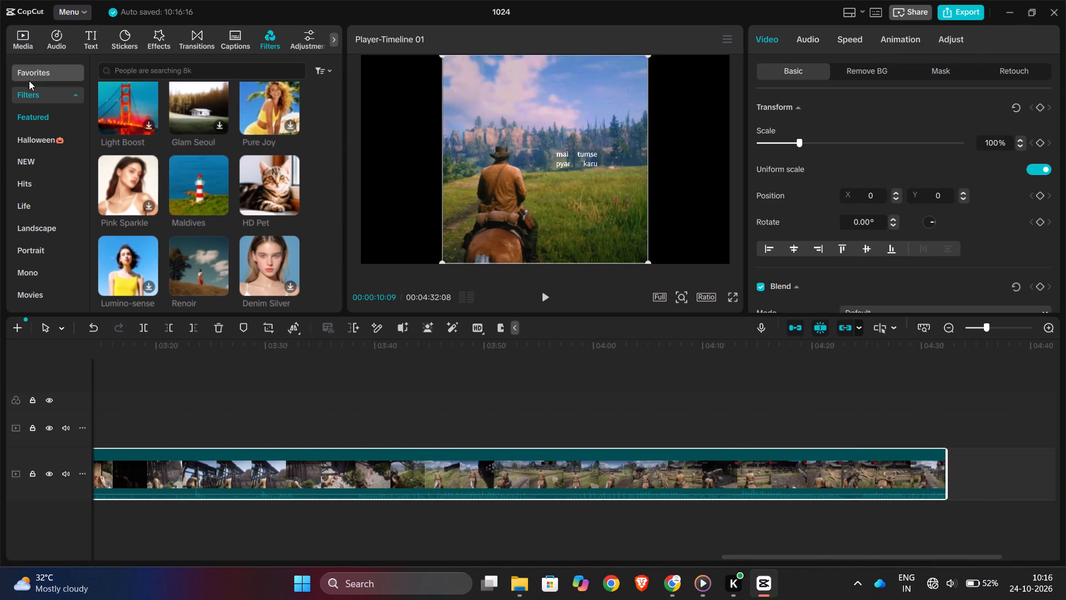
Delete the Red Dead Redemption 2 gameplay and "pal pal black screen" videos from the project media, including their timeline clips.
{"action": "left_click", "coordinate": [31, 39]}
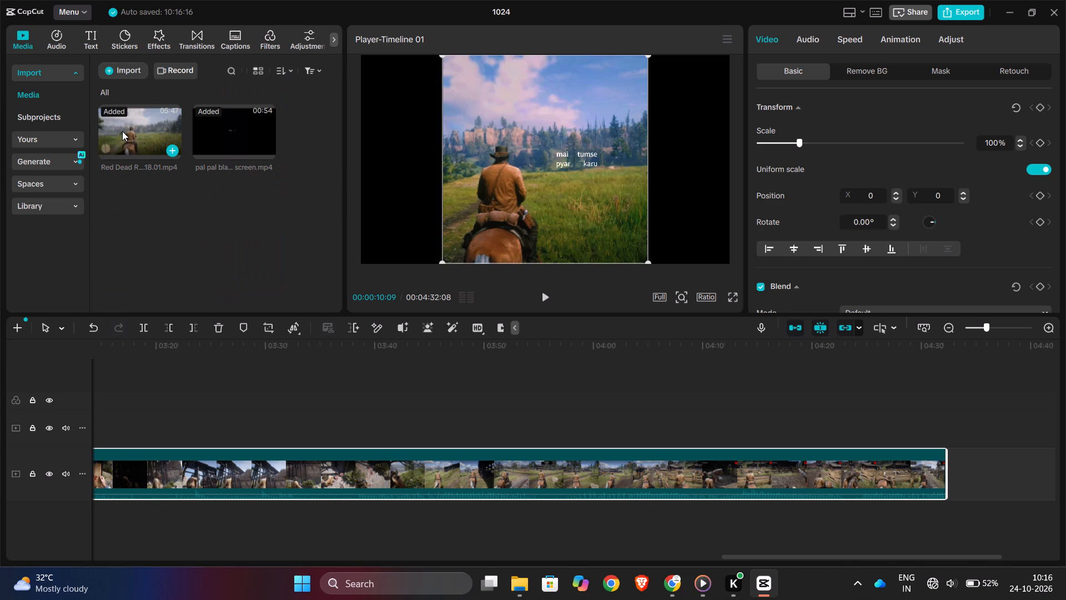
{"action": "left_click", "coordinate": [122, 131]}
{"action": "key", "text": "Delete"}
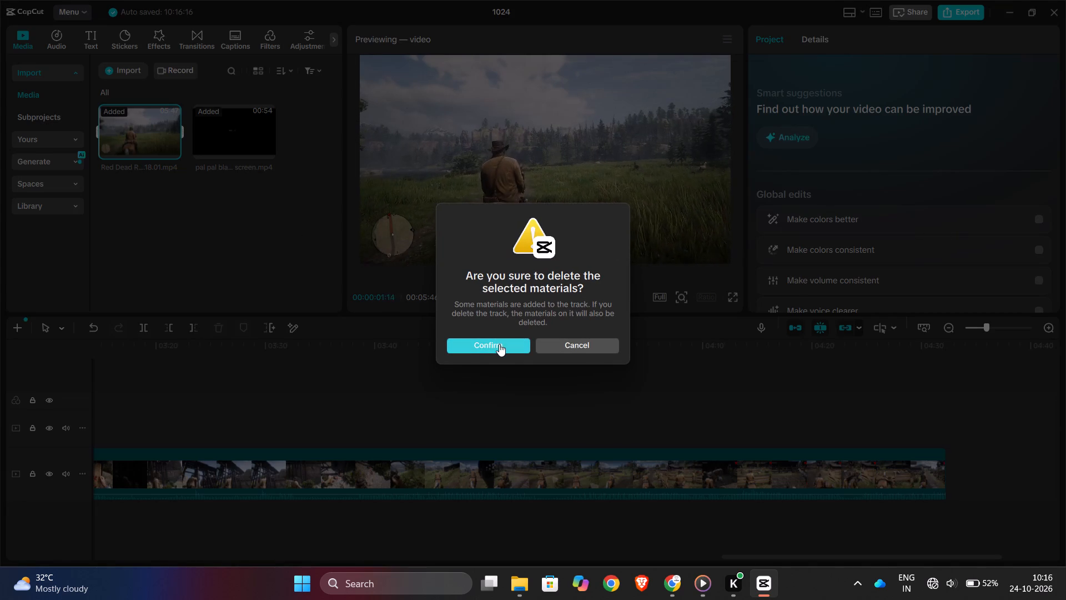
{"action": "left_click", "coordinate": [499, 344]}
{"action": "left_click", "coordinate": [147, 119]}
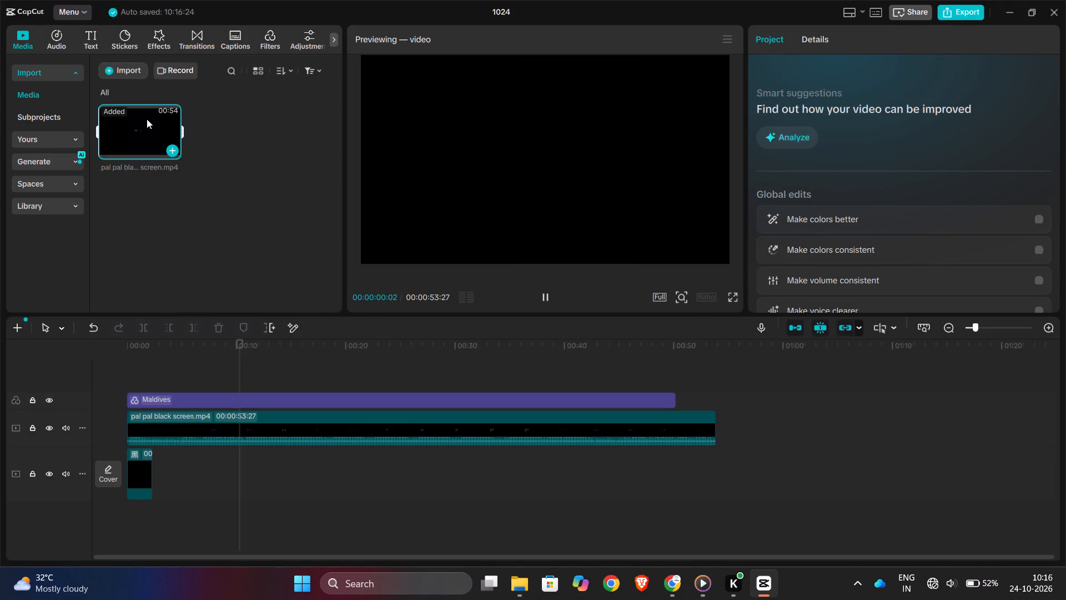
{"action": "key", "text": "Delete"}
{"action": "left_click", "coordinate": [462, 342]}
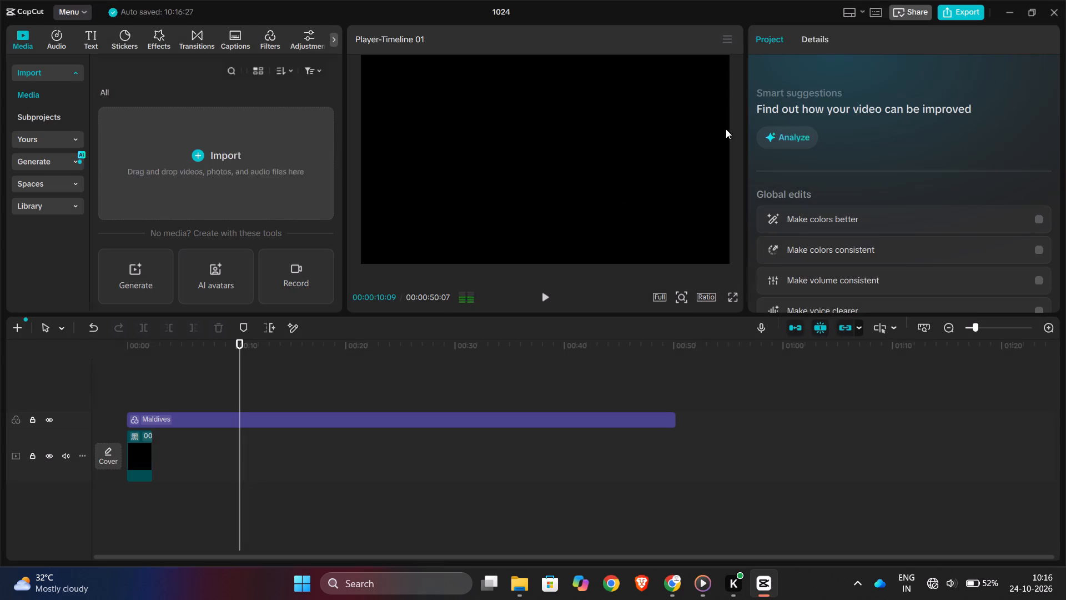
Close the 1024 project and exit CapCut.
{"action": "left_click", "coordinate": [1062, 14]}
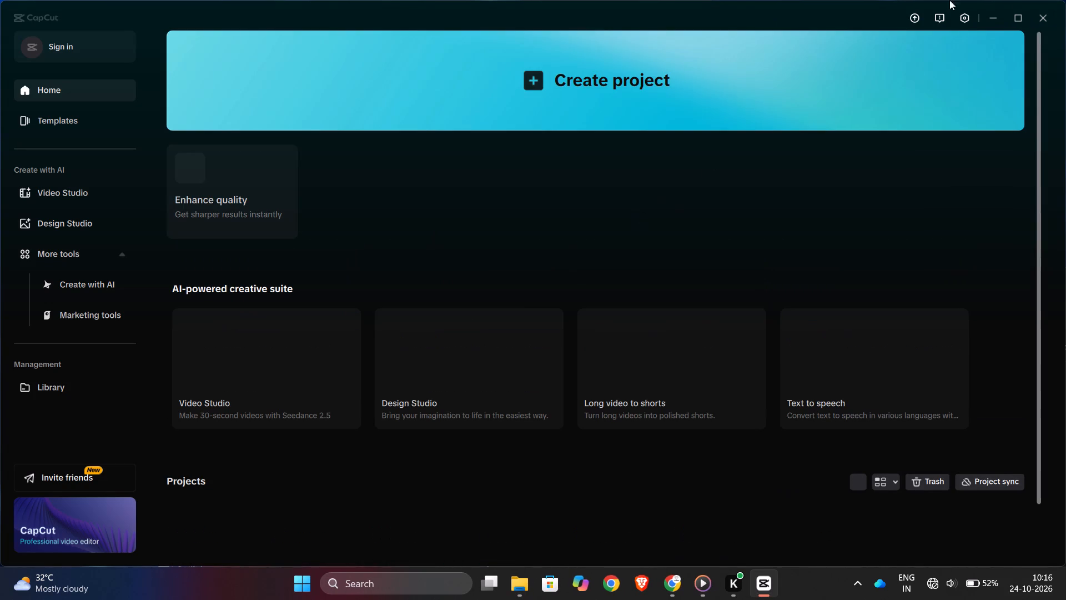
{"action": "left_click", "coordinate": [1037, 12]}
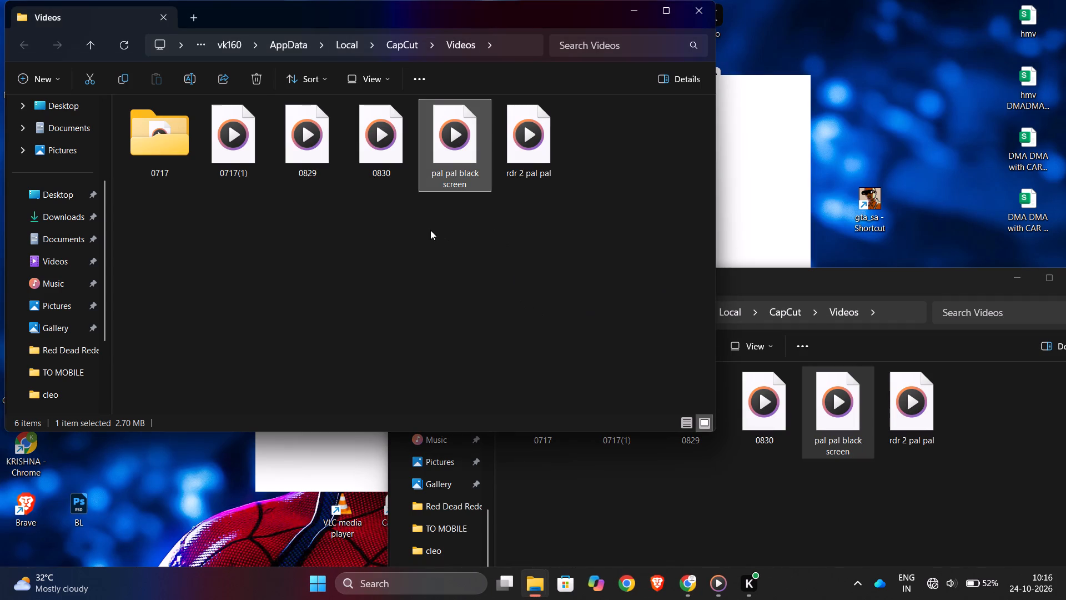
Delete the "pal pal black screen" video from the CapCut Videos folder.
{"action": "left_click_drag", "start_coordinate": [430, 230], "coordinate": [461, 137]}
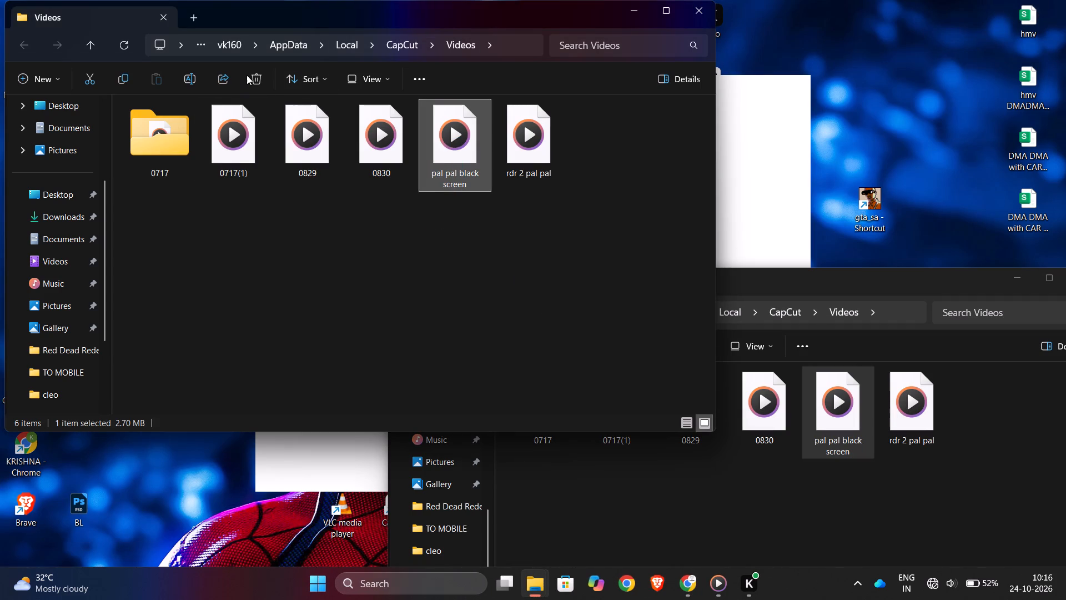
{"action": "left_click", "coordinate": [247, 75]}
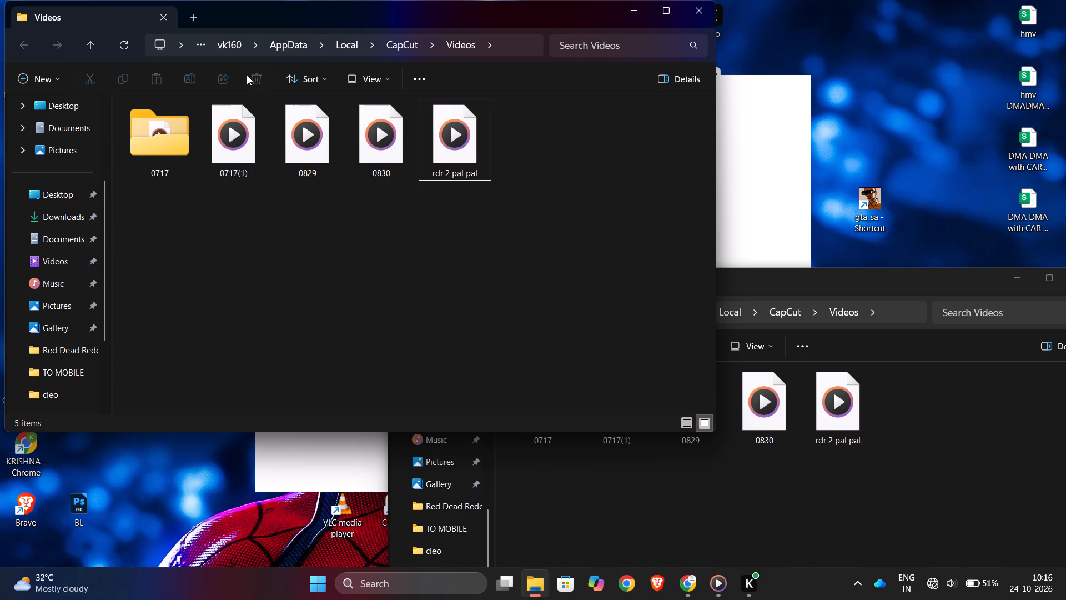
Close the leftover CapCut Videos folder windows on the desktop.
{"action": "left_click", "coordinate": [705, 11]}
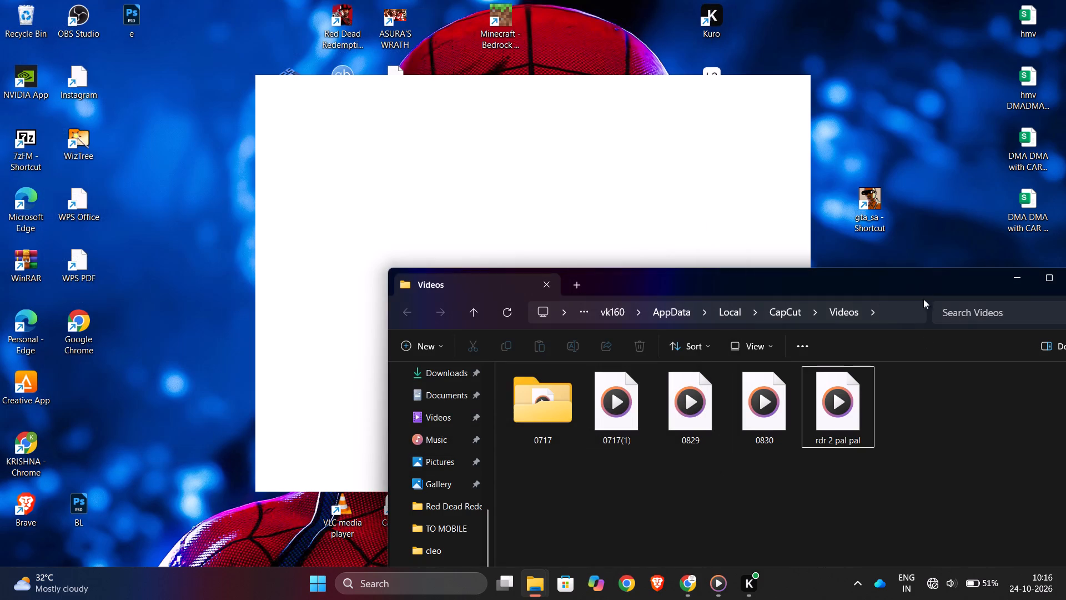
{"action": "left_click_drag", "start_coordinate": [925, 279], "coordinate": [654, 178]}
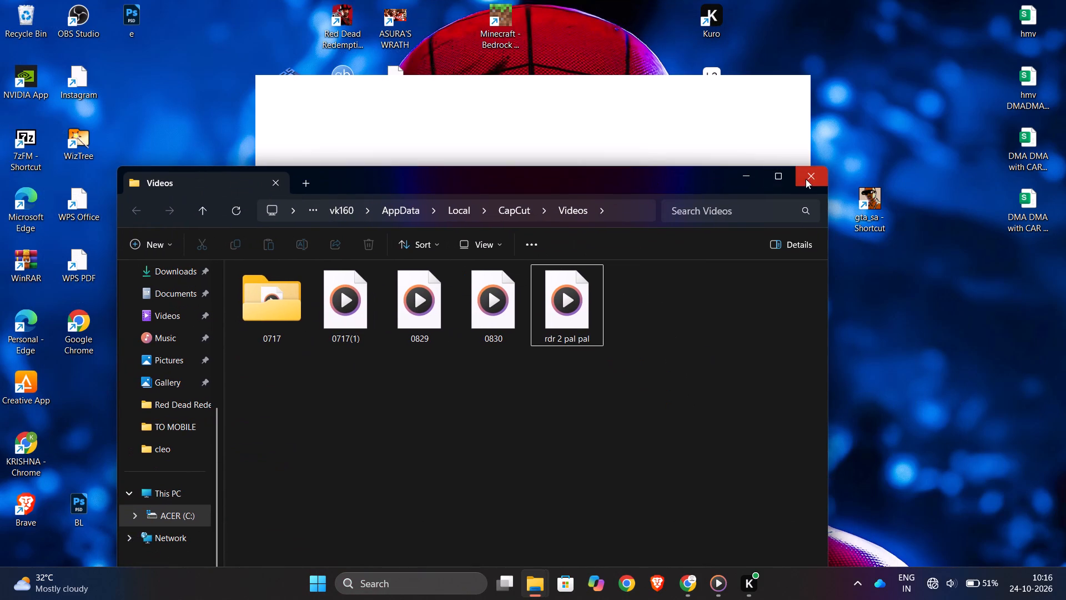